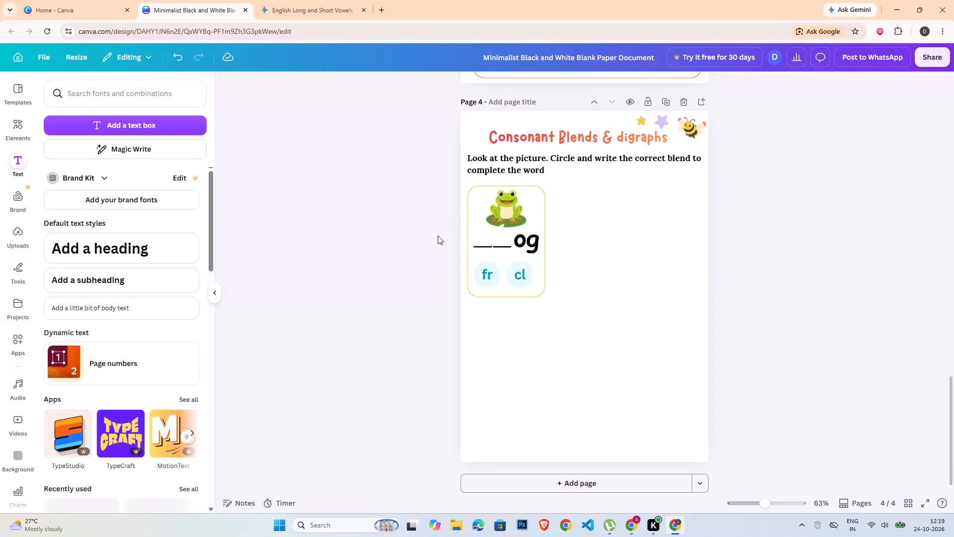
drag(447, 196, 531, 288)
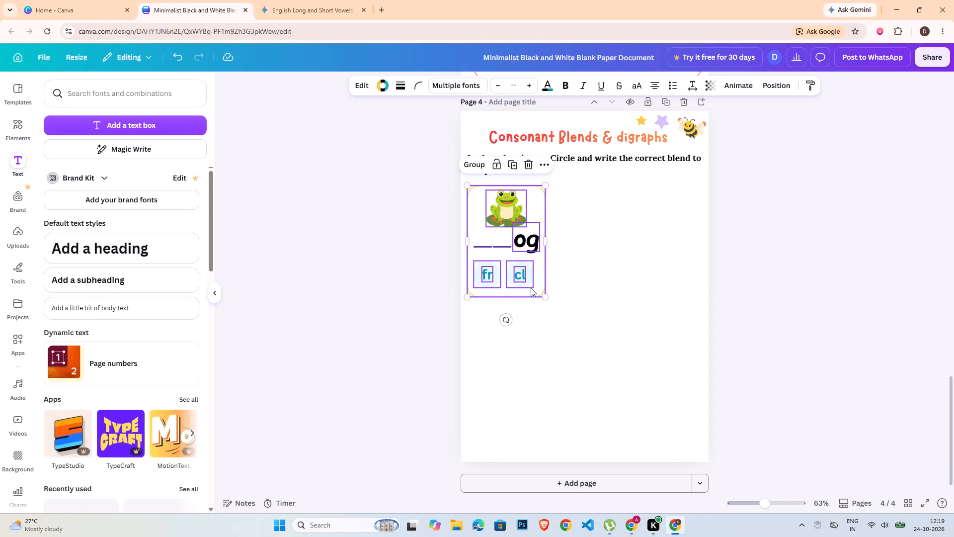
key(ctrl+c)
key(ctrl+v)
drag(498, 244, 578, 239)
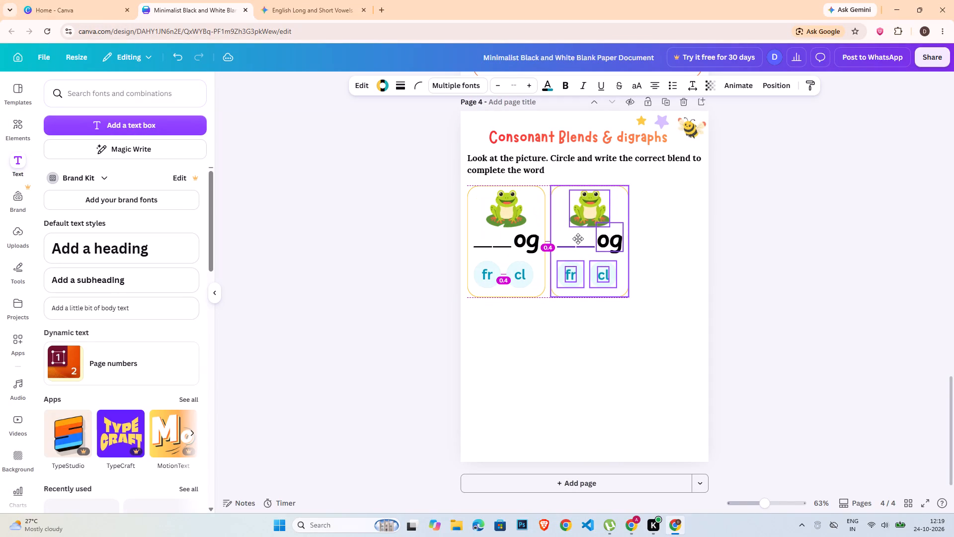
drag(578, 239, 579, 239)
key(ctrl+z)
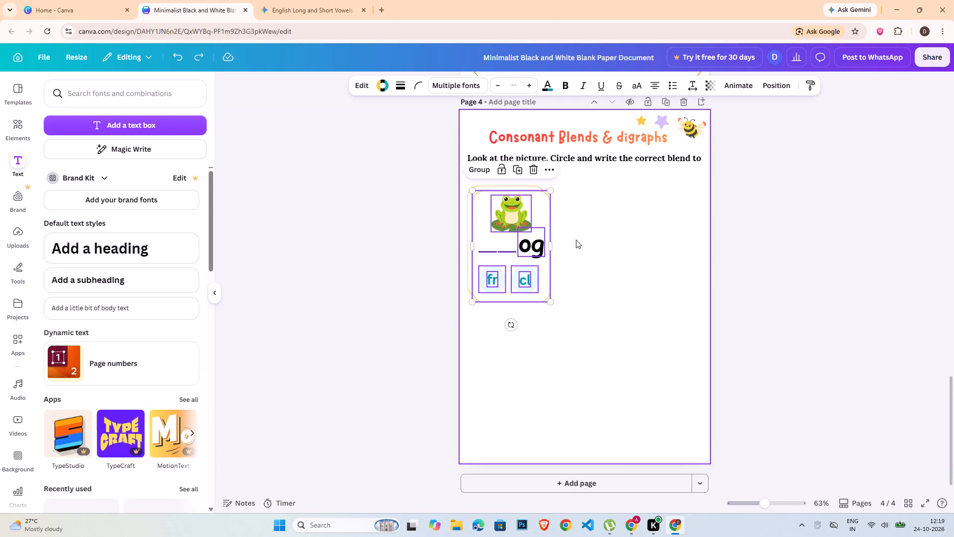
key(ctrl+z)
Group the frog card's frame, picture, blanks, "og" text and blend circles into one object.
click(497, 213)
click(429, 212)
drag(441, 203, 559, 288)
click(471, 168)
Duplicate the grouped frog card twice and place the copies beside it in a row of three.
key(ctrl+c)
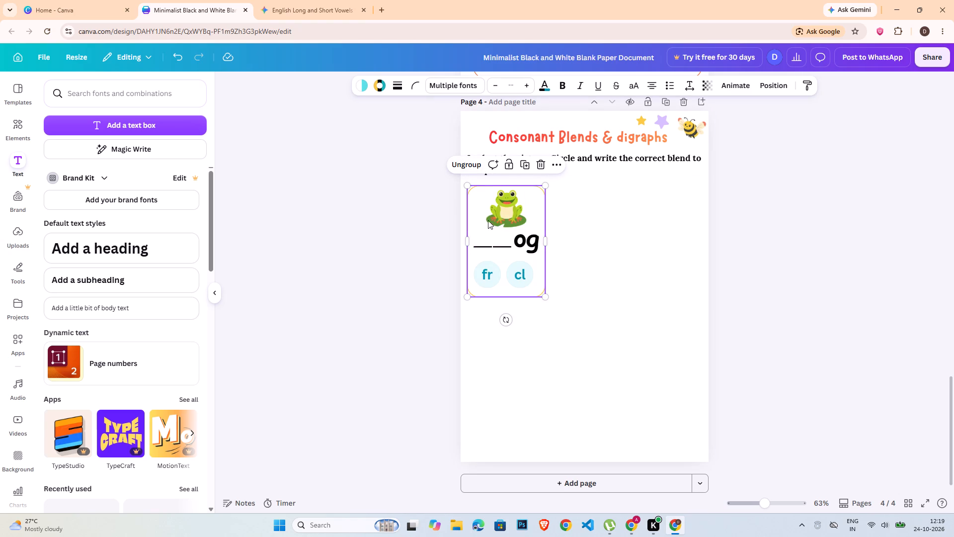
key(ctrl+v)
drag(493, 240, 580, 235)
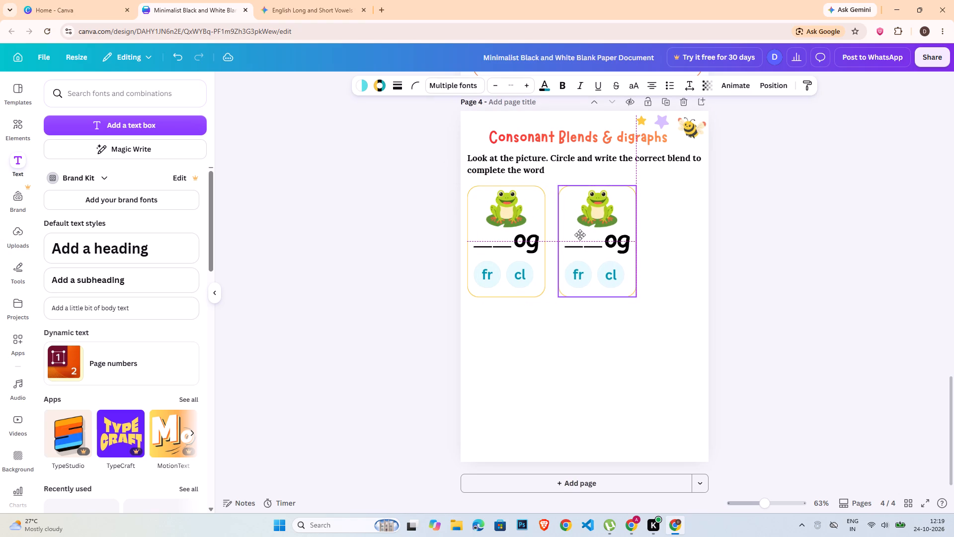
key(ctrl+c)
key(ctrl+v)
drag(580, 235, 652, 230)
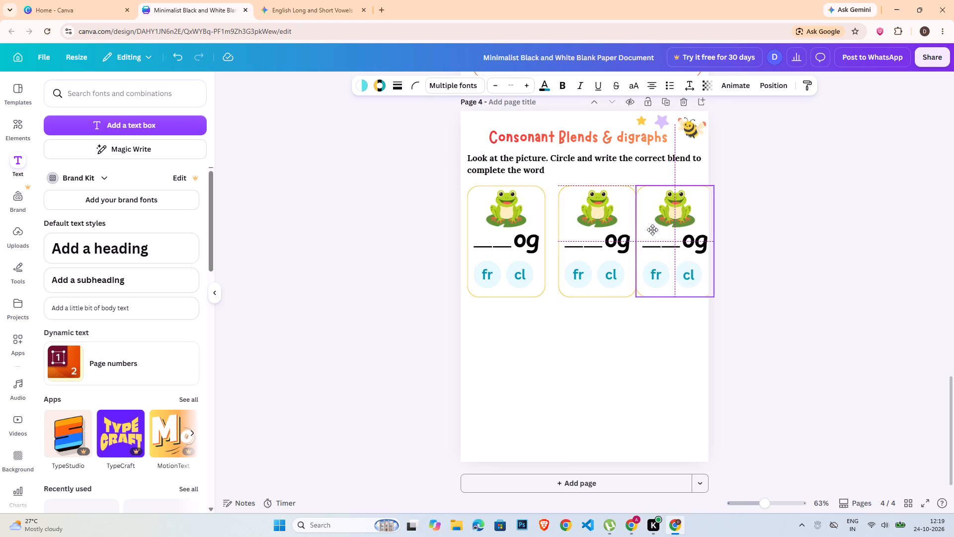
drag(652, 230, 658, 228)
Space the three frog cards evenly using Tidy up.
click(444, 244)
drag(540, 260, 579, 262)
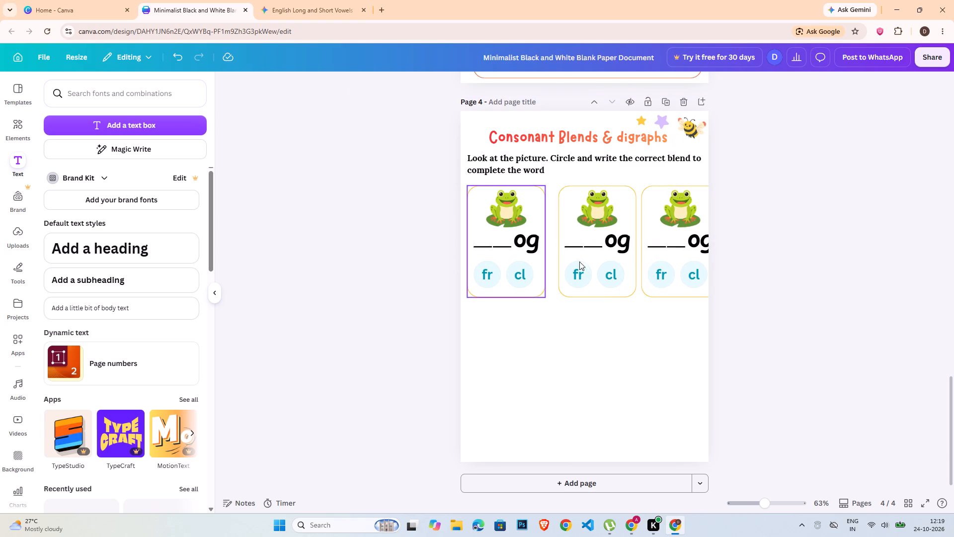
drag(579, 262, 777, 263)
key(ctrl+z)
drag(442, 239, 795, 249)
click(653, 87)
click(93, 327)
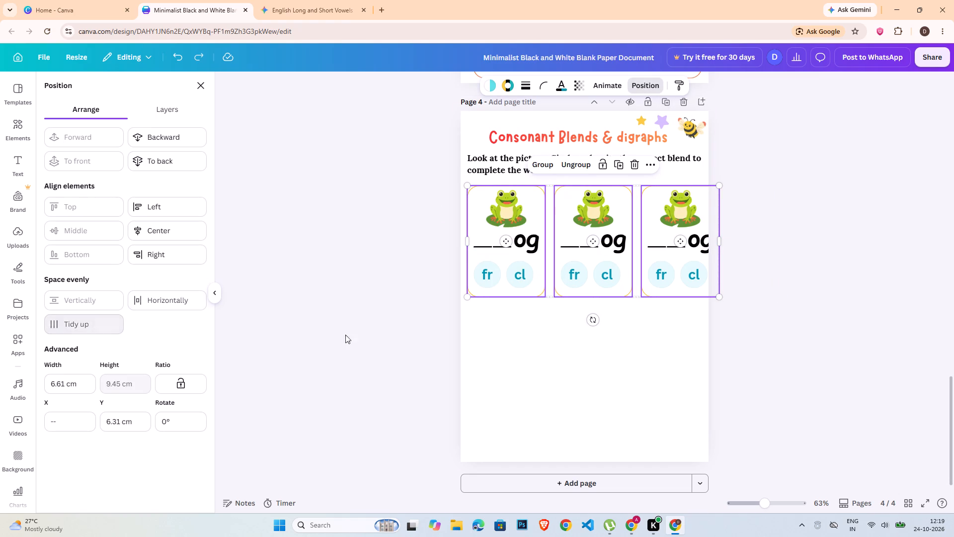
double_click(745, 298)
Move the three frog cards closer together so the whole row fits within the page width.
drag(535, 269, 532, 269)
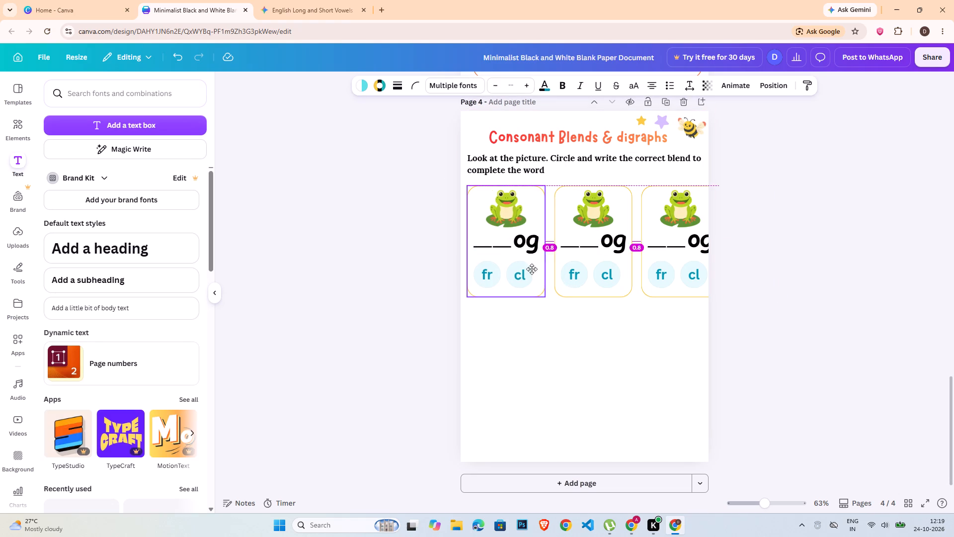
drag(532, 269, 531, 269)
key(Right)
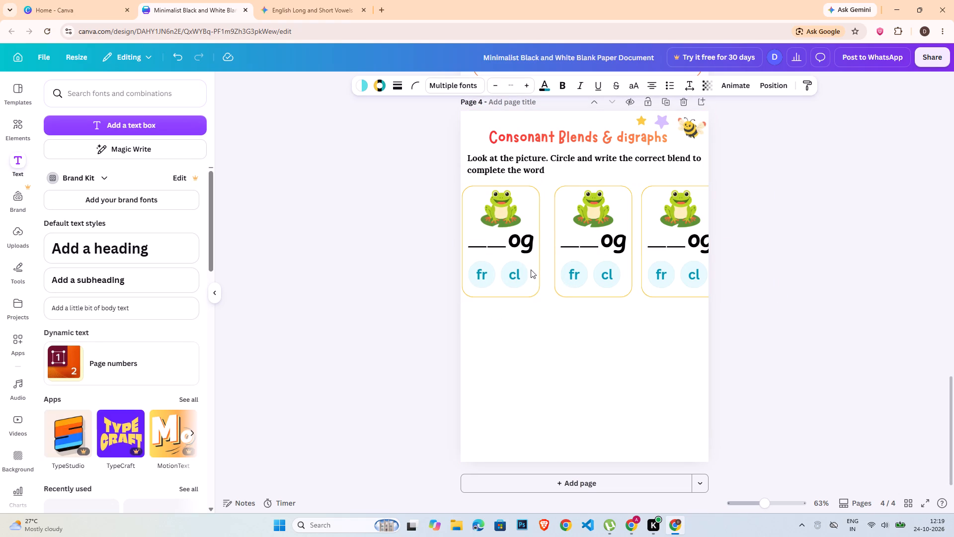
click(568, 260)
drag(566, 261, 556, 263)
drag(683, 253, 665, 255)
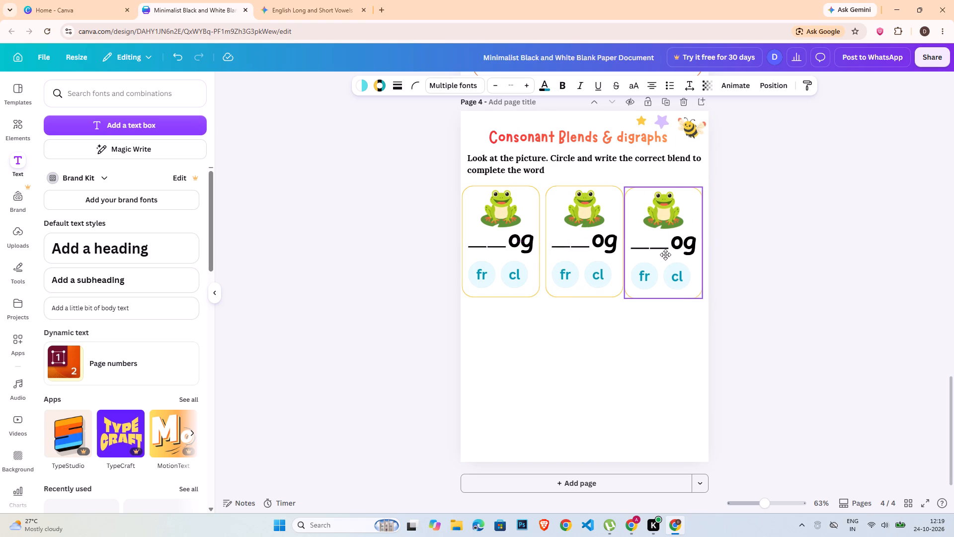
drag(665, 255, 670, 253)
click(407, 232)
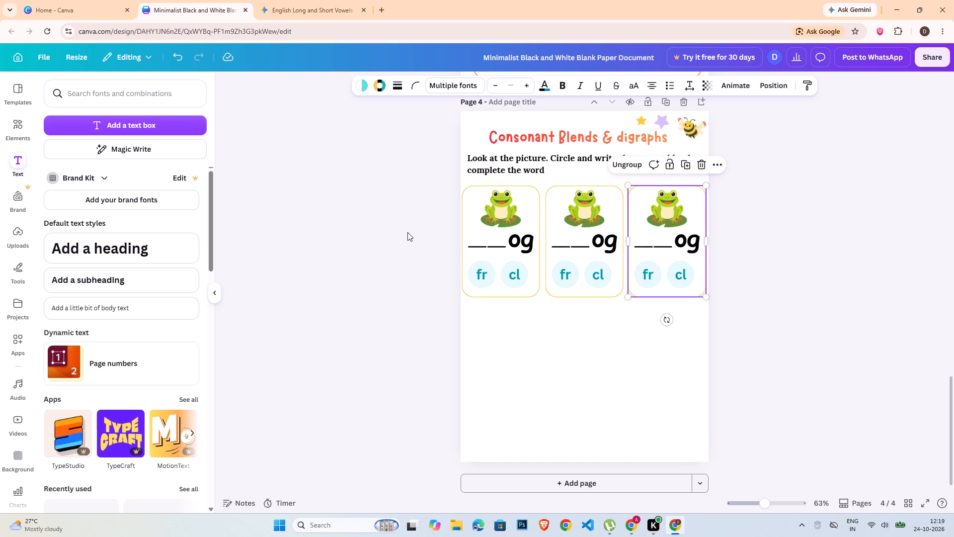
Even out the gaps between the three cards with Tidy up and nudge the row to the page's horizontal centre.
drag(408, 232, 700, 244)
click(646, 89)
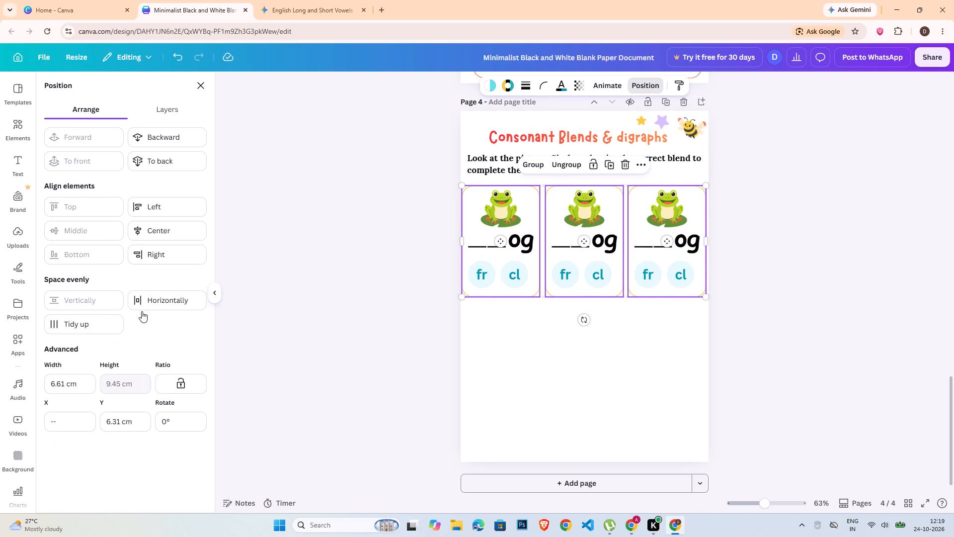
click(99, 332)
double_click(809, 248)
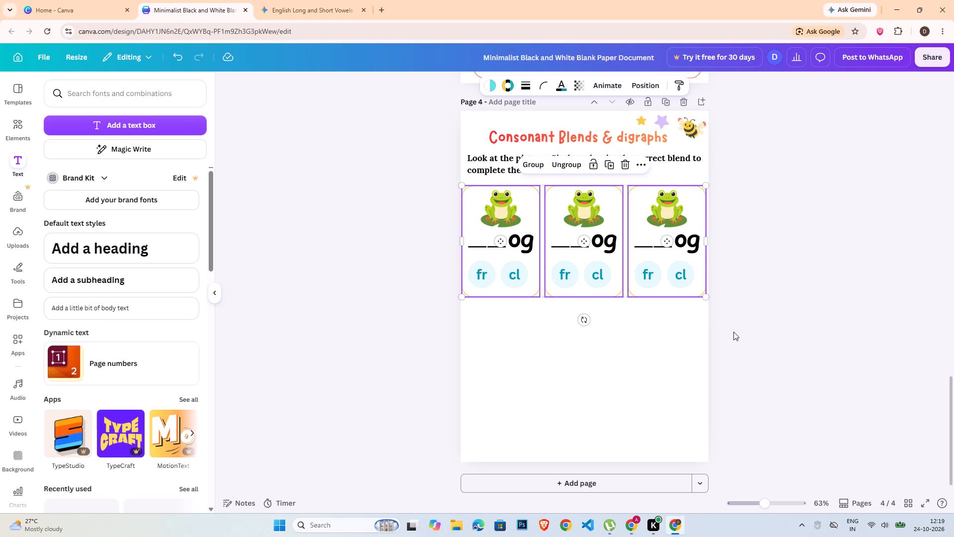
drag(442, 254, 688, 255)
key(Right)
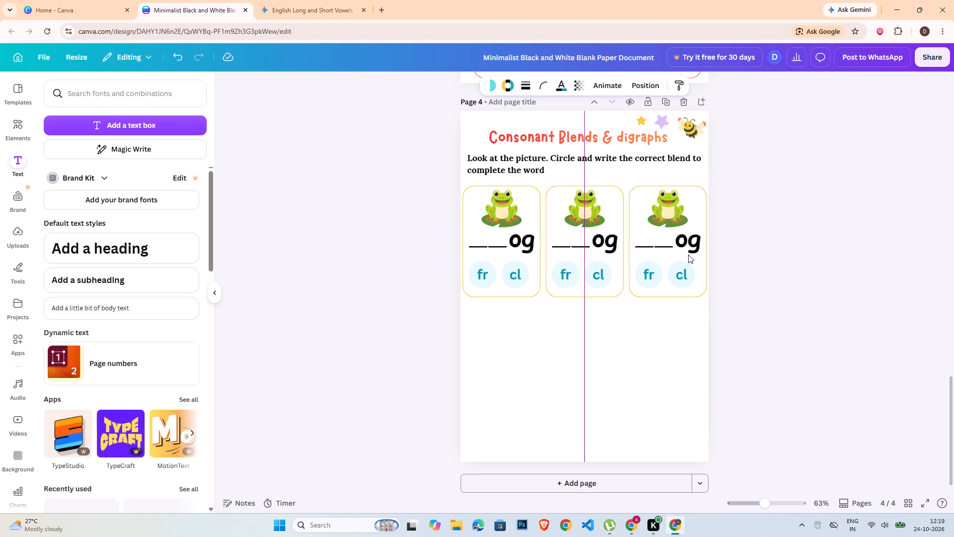
click(907, 282)
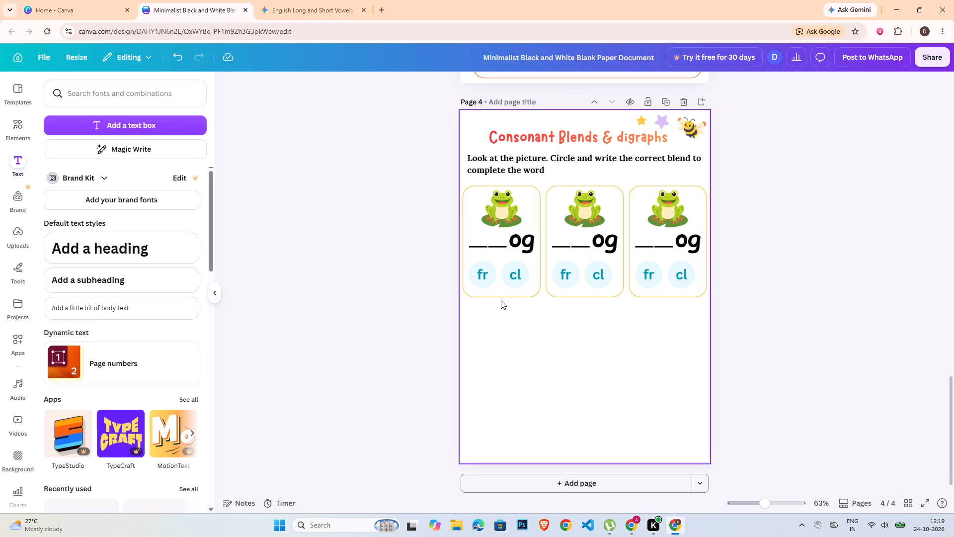
Duplicate the row of three frog cards and place the copy below as a second row, aligned with the first.
drag(389, 242, 808, 293)
key(ctrl+c)
key(ctrl+v)
drag(603, 270, 598, 348)
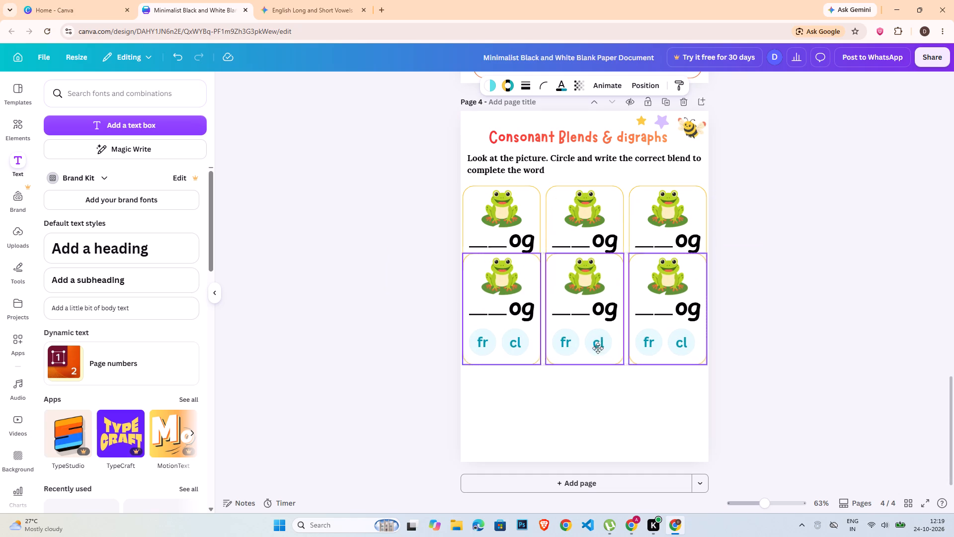
drag(598, 348, 600, 383)
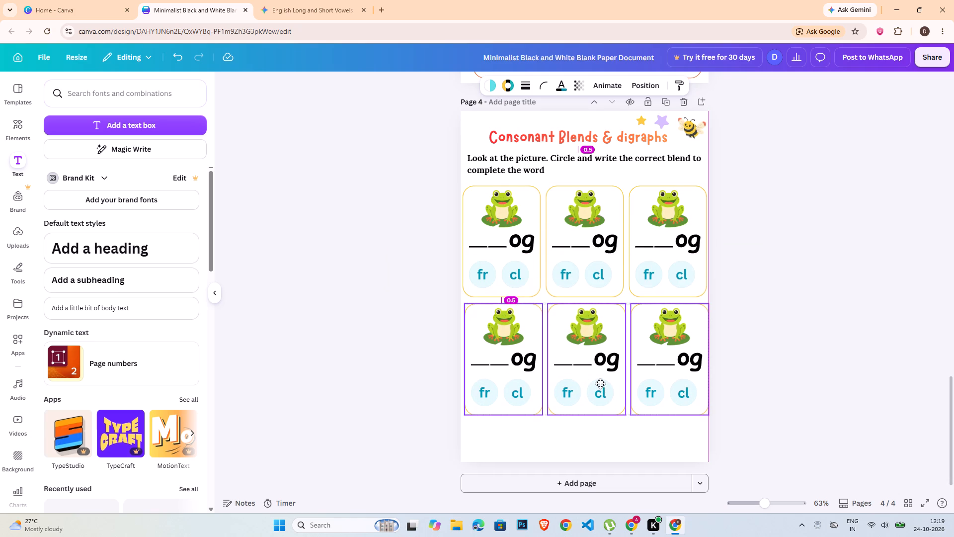
drag(600, 383, 601, 391)
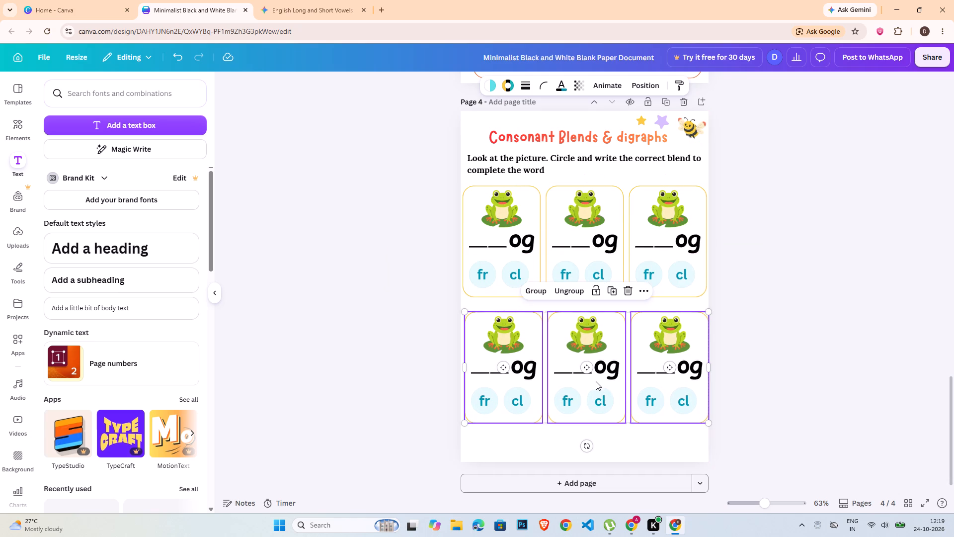
key(Left)
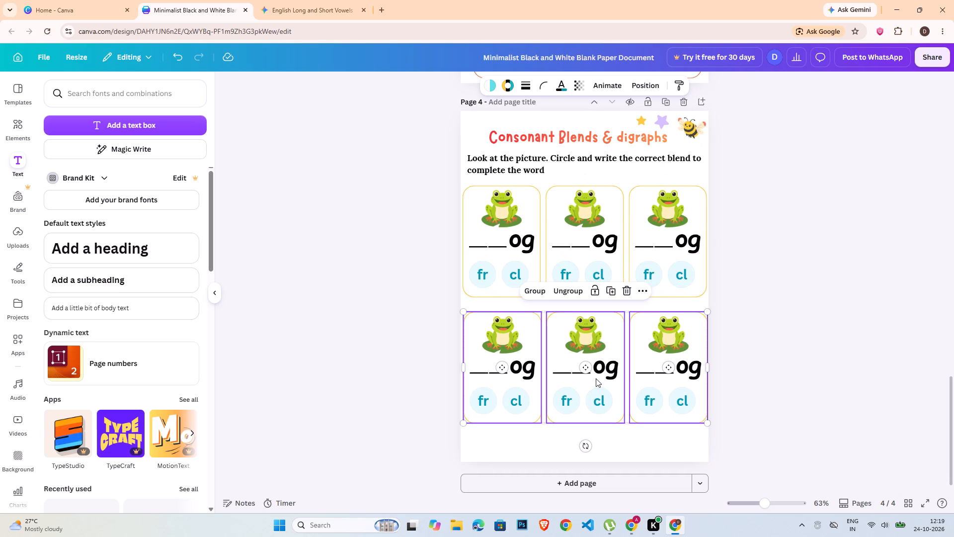
click(786, 321)
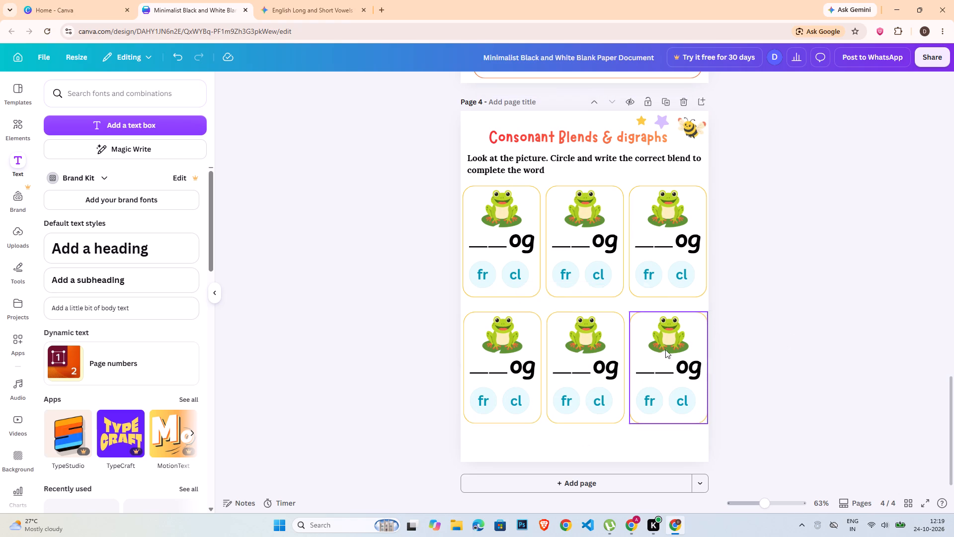
Ungroup the middle card in the top row and delete its frog picture.
click(597, 212)
click(540, 161)
click(747, 191)
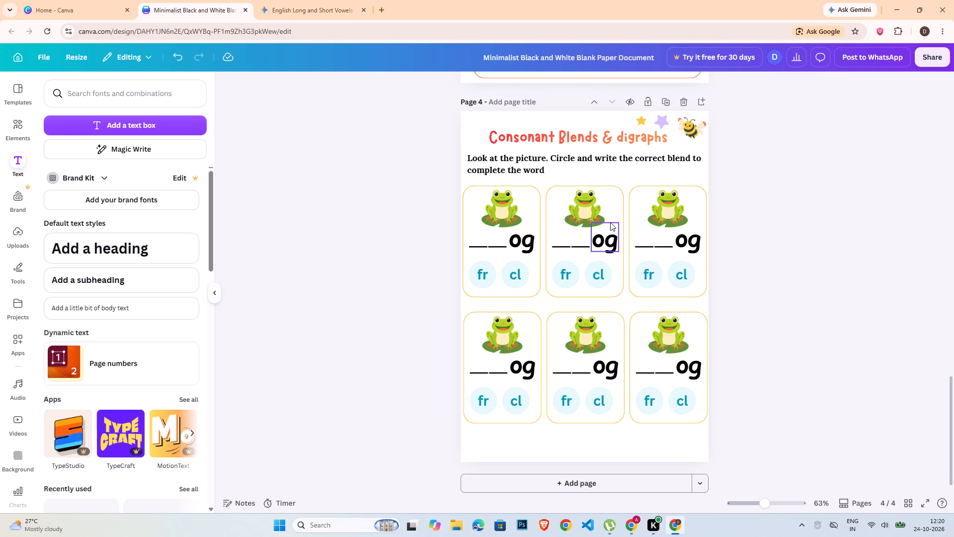
click(601, 217)
key(Delete)
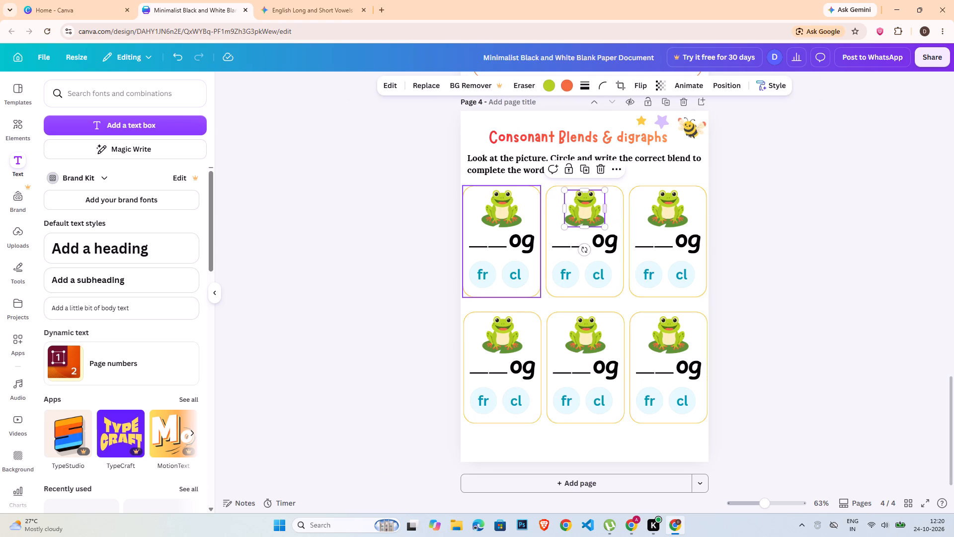
Search the elements for "train" and add the red steam locomotive graphic to page 4.
click(12, 128)
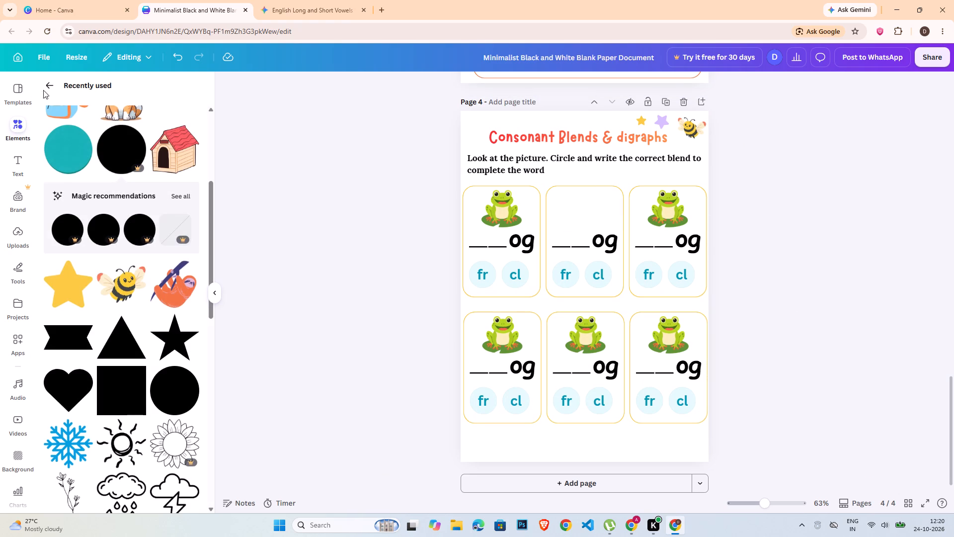
click(42, 85)
click(91, 100)
click(91, 100)
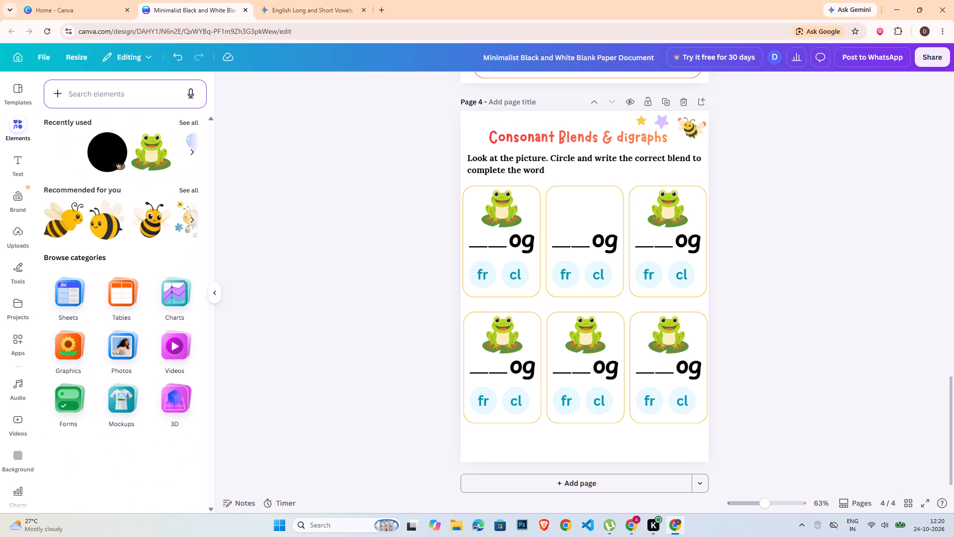
text(train)
key(Return)
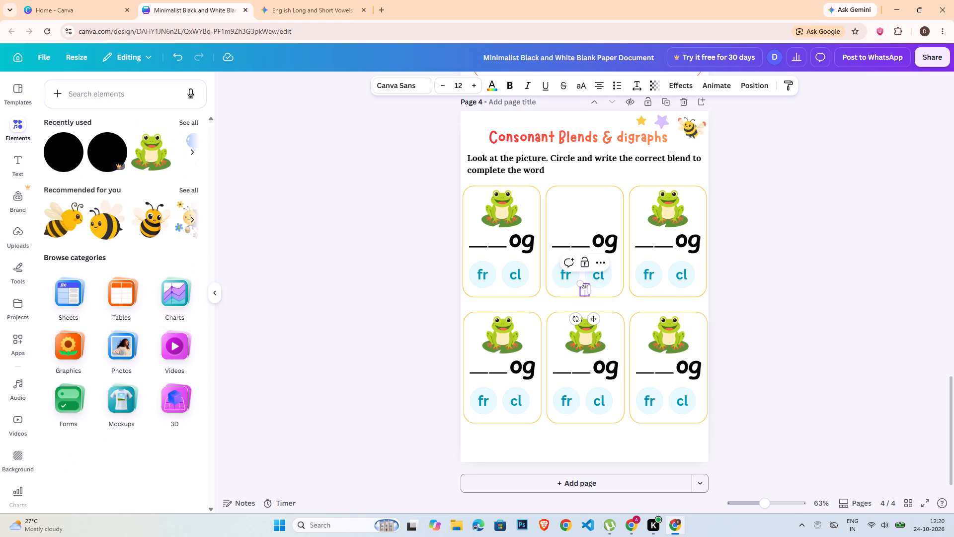
click(98, 95)
text(train)
key(Return)
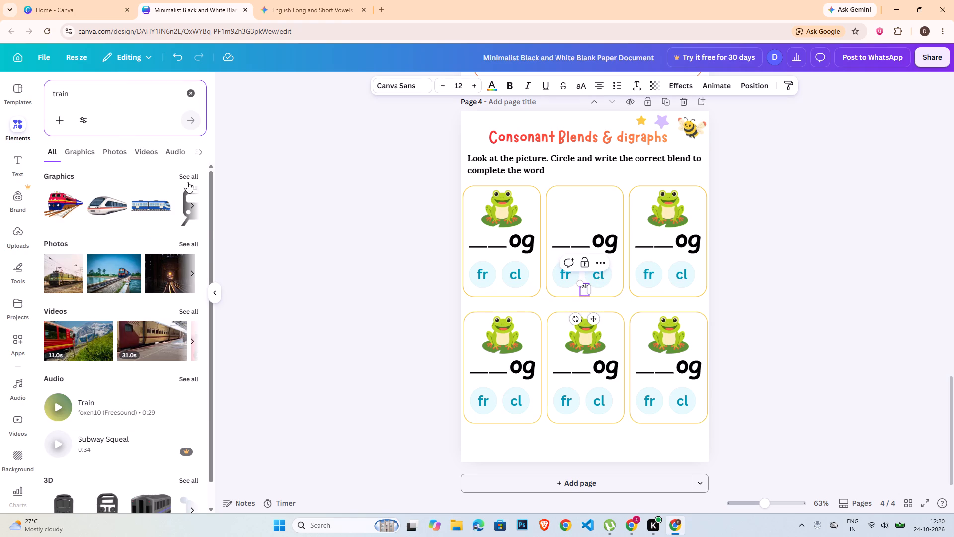
click(195, 173)
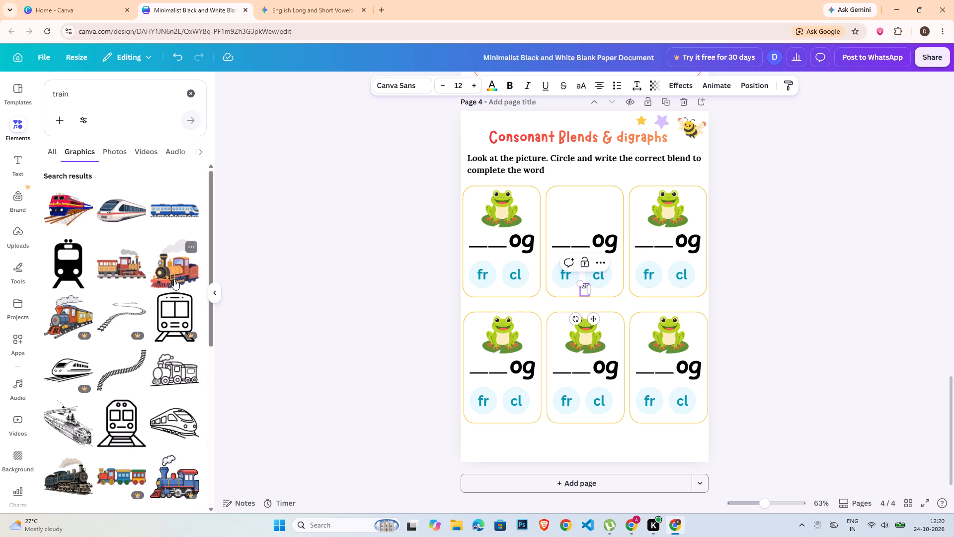
scroll(174, 278, down, 4)
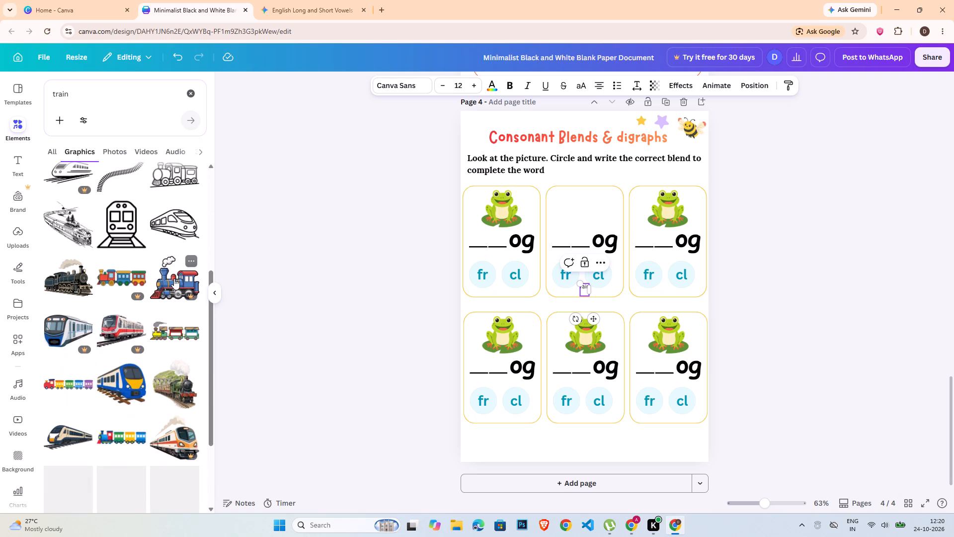
scroll(174, 278, down, 3)
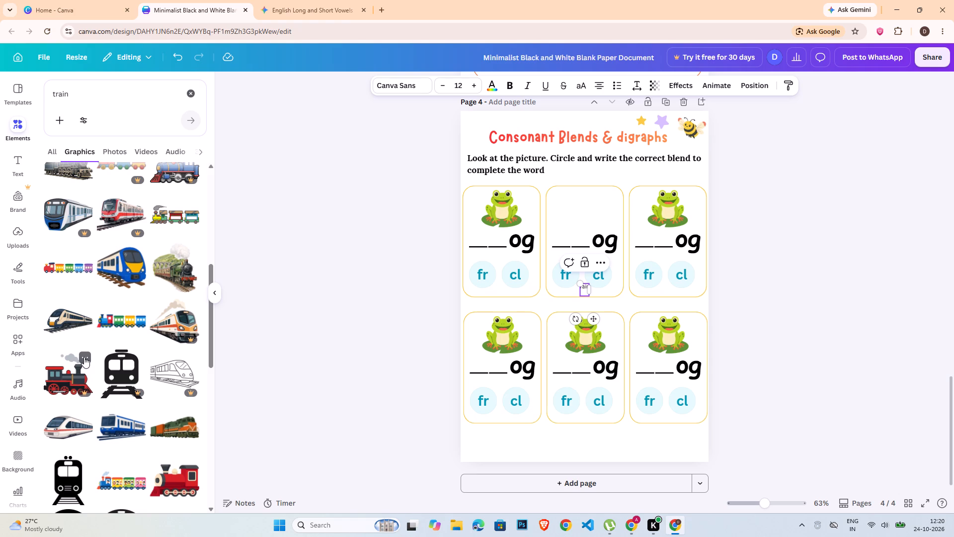
click(168, 481)
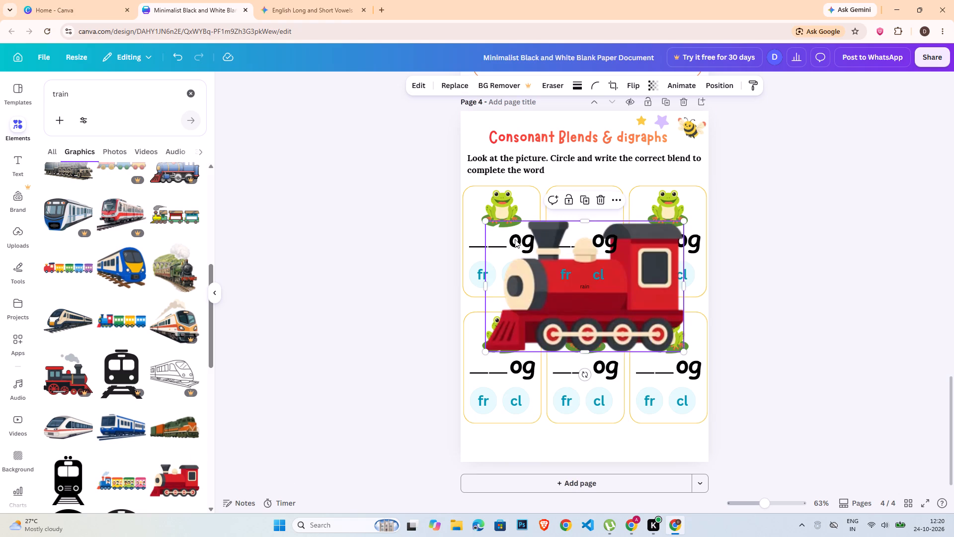
Shrink the red train graphic and fit it above the blanks in the top row's middle card.
drag(486, 223, 627, 296)
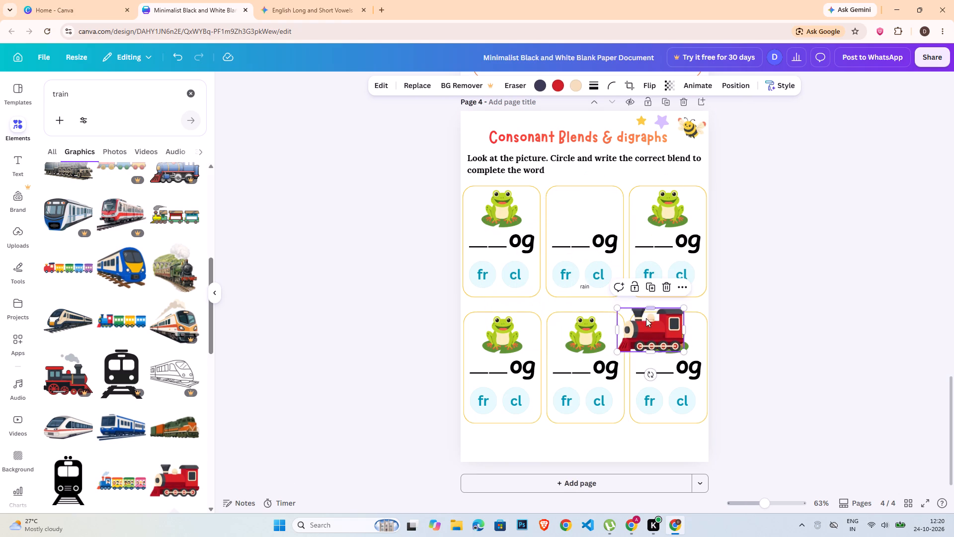
drag(653, 327, 588, 209)
drag(616, 231, 610, 225)
click(595, 203)
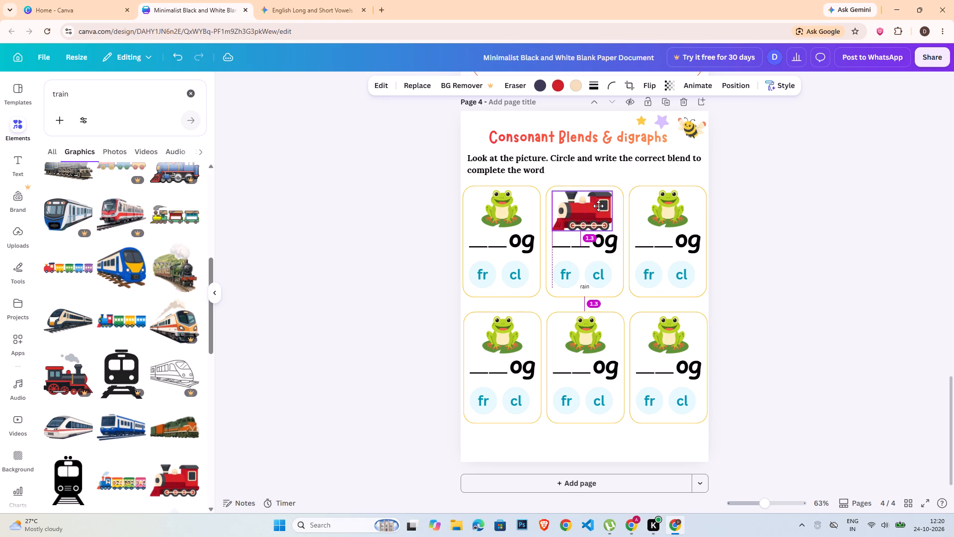
click(751, 244)
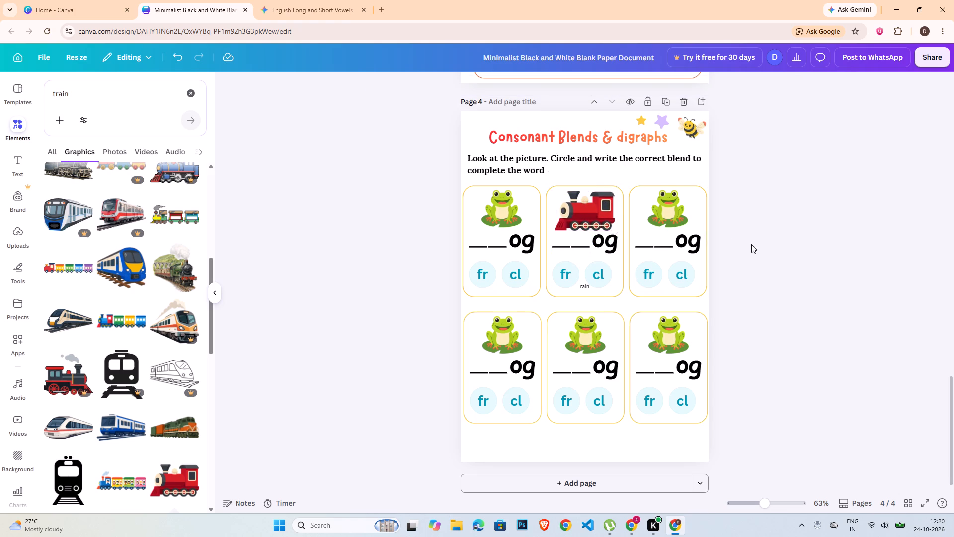
Replace the train card's word ending with "ain", widen its text box to fit one line, and line it up with the blanks.
double_click(598, 235)
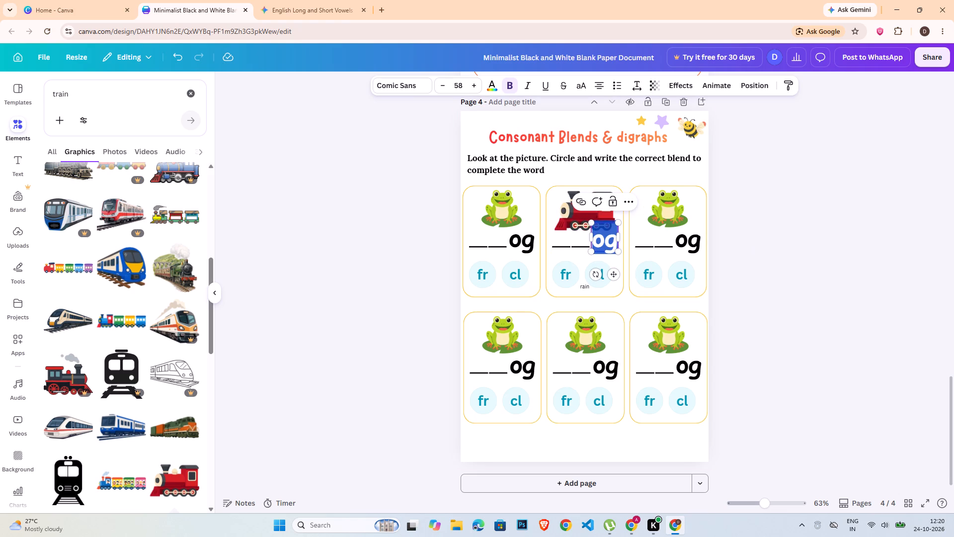
text(ain)
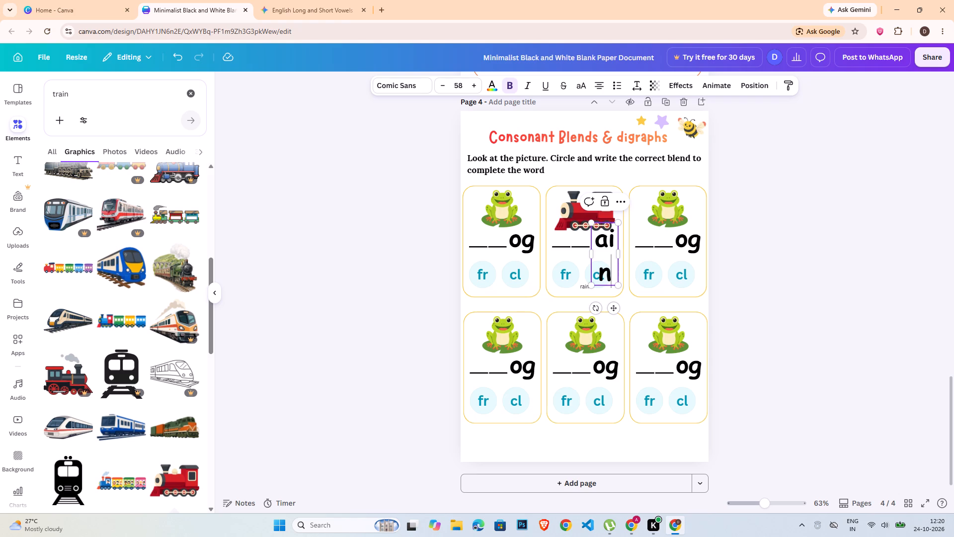
drag(621, 251, 629, 250)
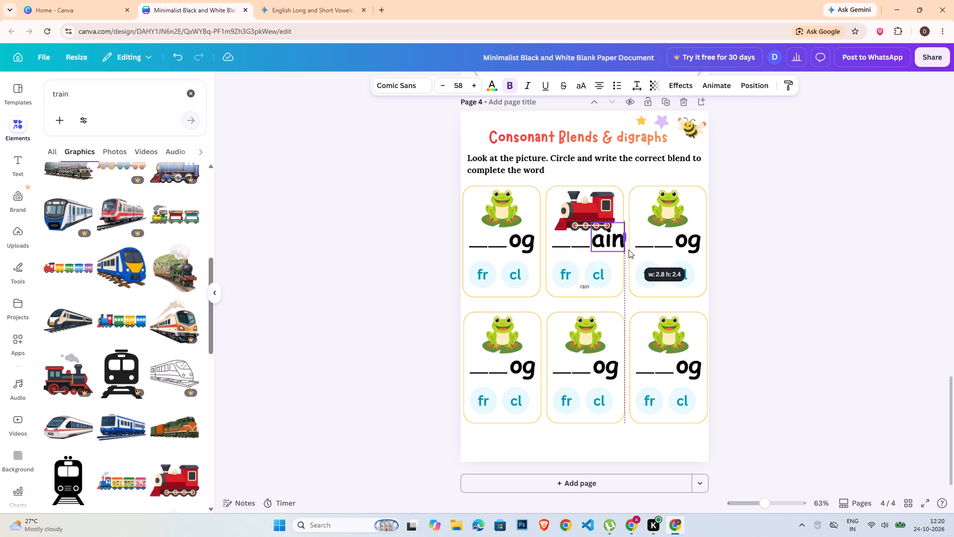
drag(629, 250, 629, 250)
click(617, 272)
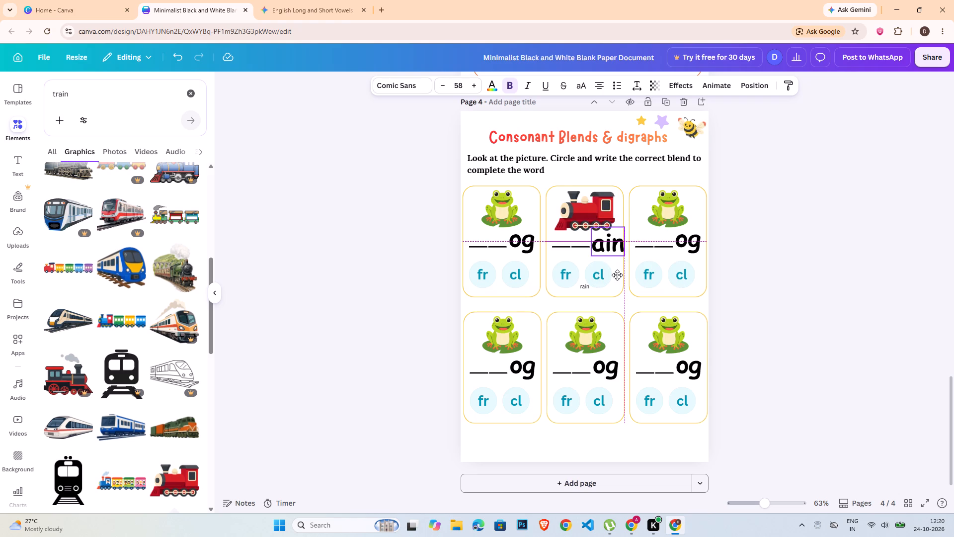
click(769, 260)
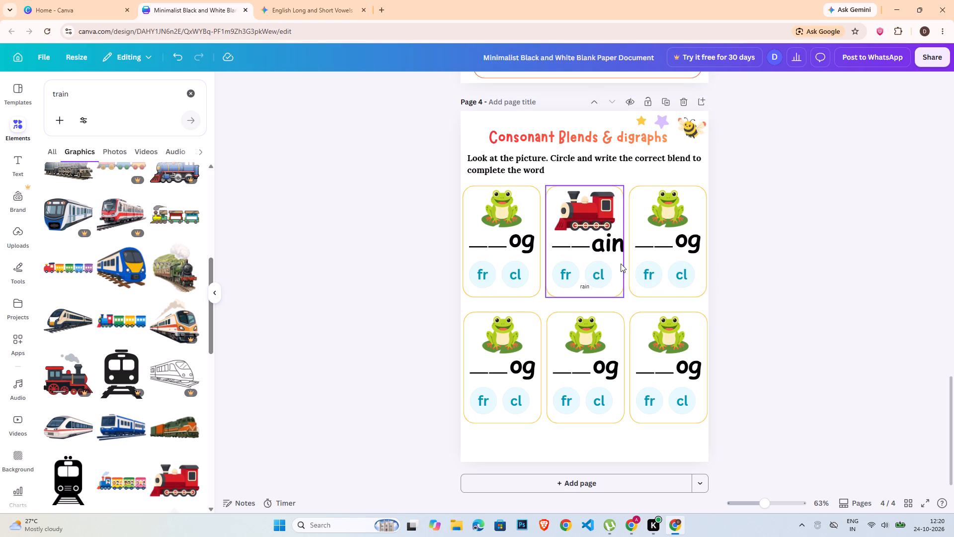
Reduce the "ain" text to font size 53 and nudge it slightly left so it fits inside the train card.
click(612, 246)
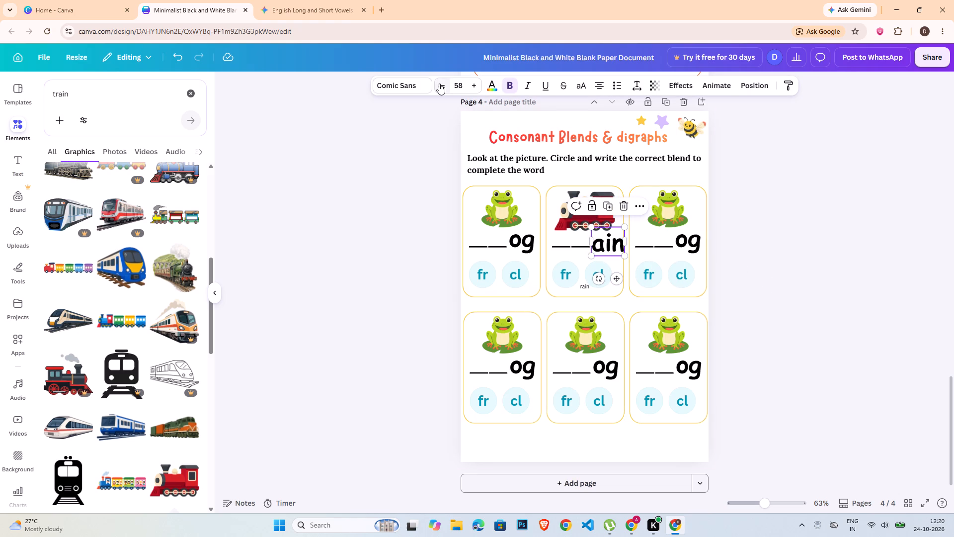
click(437, 84)
double_click(437, 84)
click(437, 84)
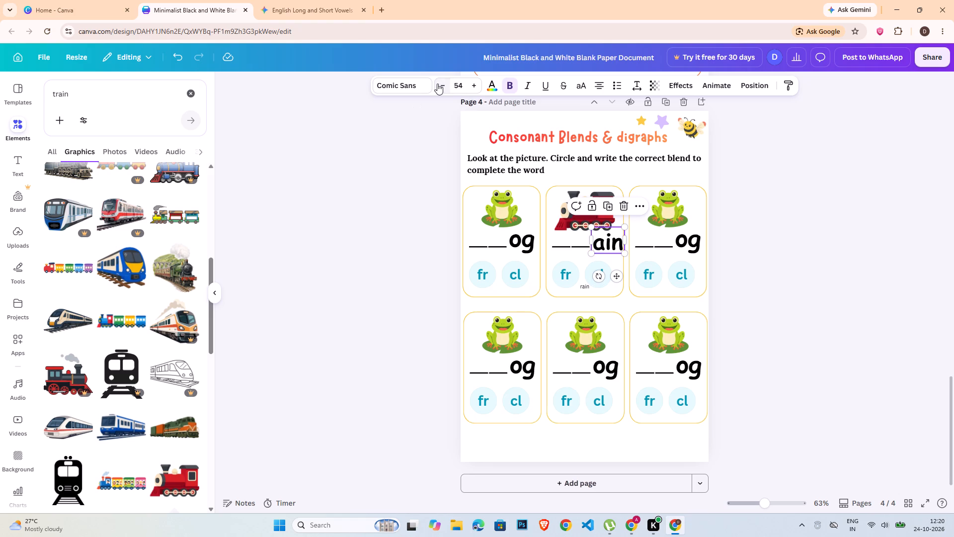
click(437, 84)
click(859, 261)
click(612, 241)
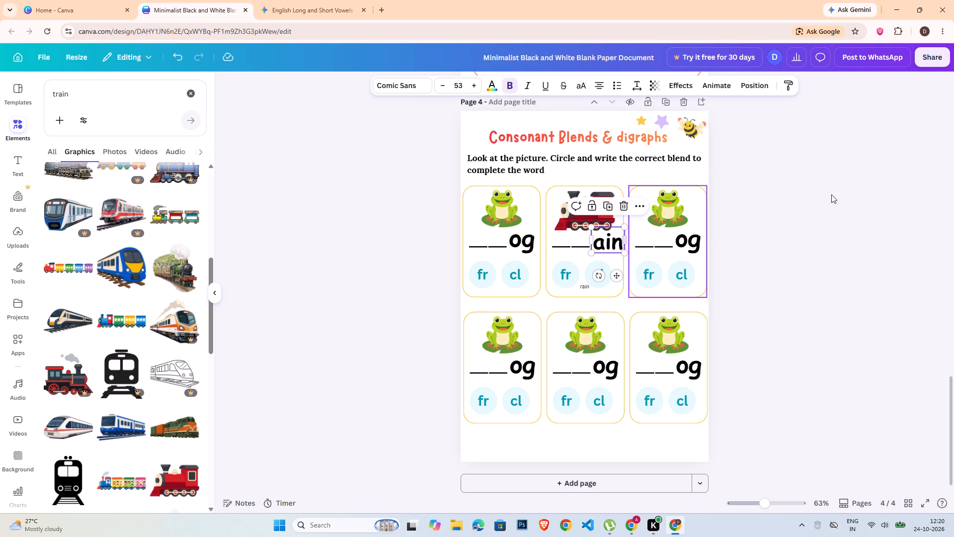
key(Left)
click(835, 194)
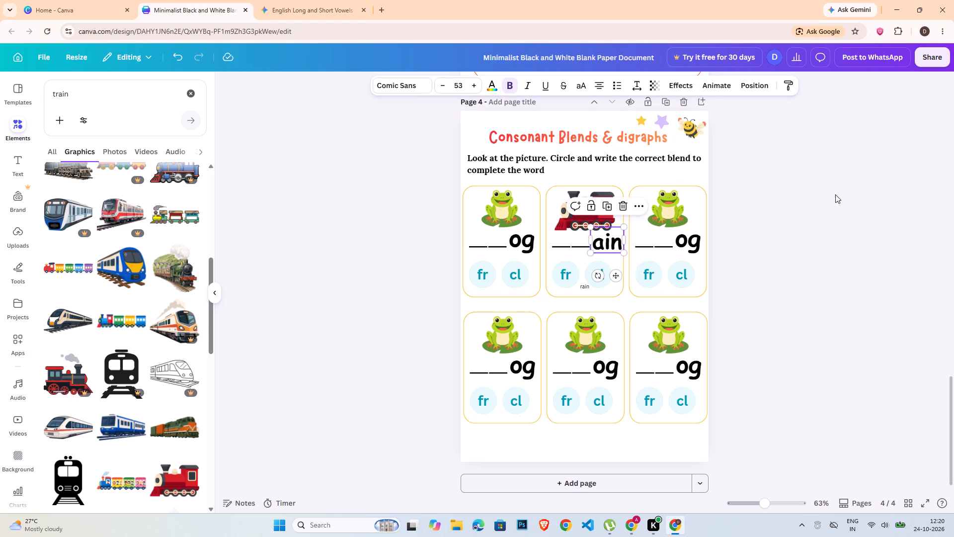
Delete the stray small "rain" text at the bottom of the train card.
click(584, 291)
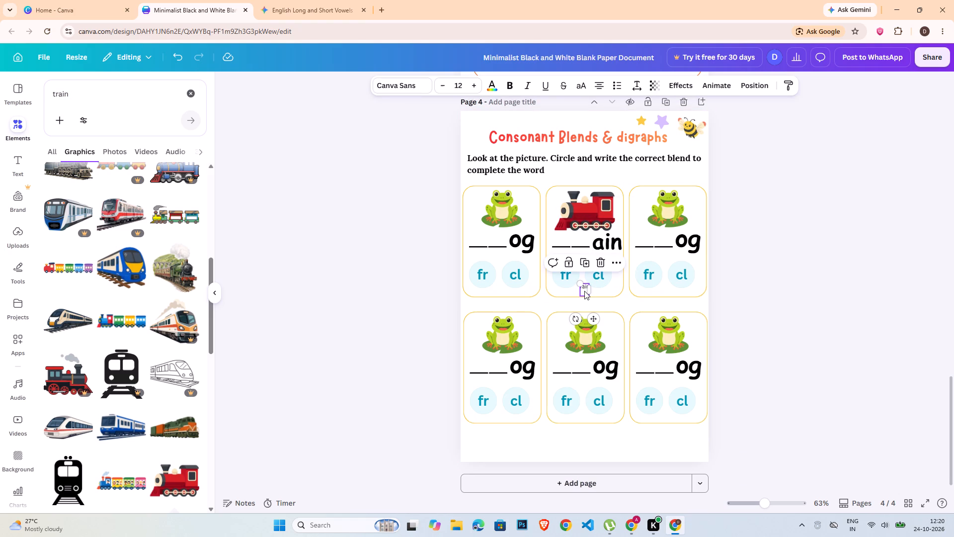
key(Delete)
Change the train card's first blend choice to "tr", widen its text box, and centre it horizontally in its circle.
double_click(566, 275)
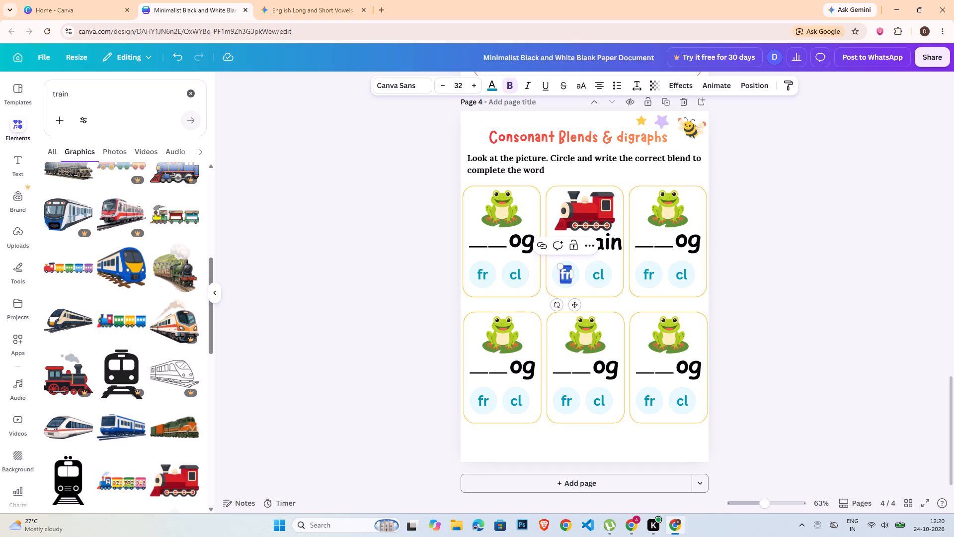
key(t)
key(r)
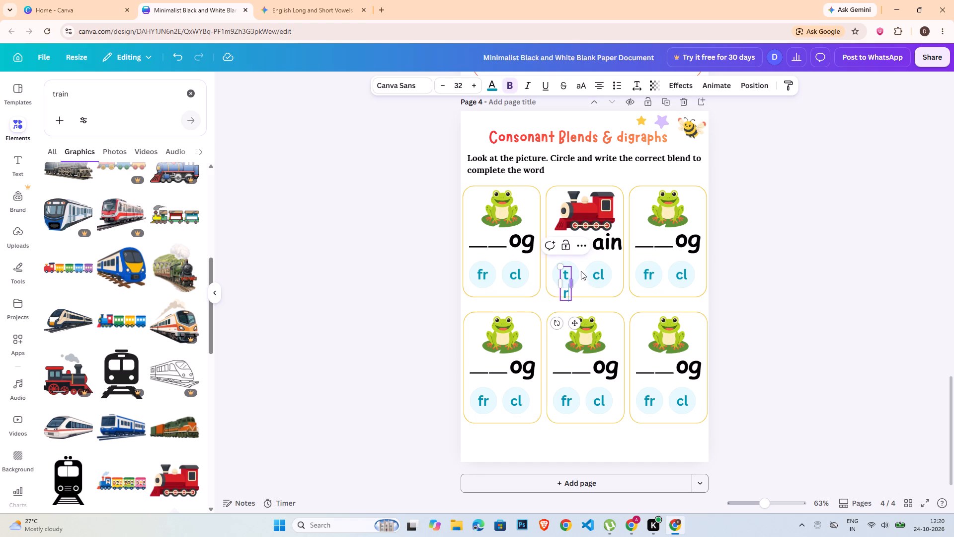
drag(574, 282, 579, 281)
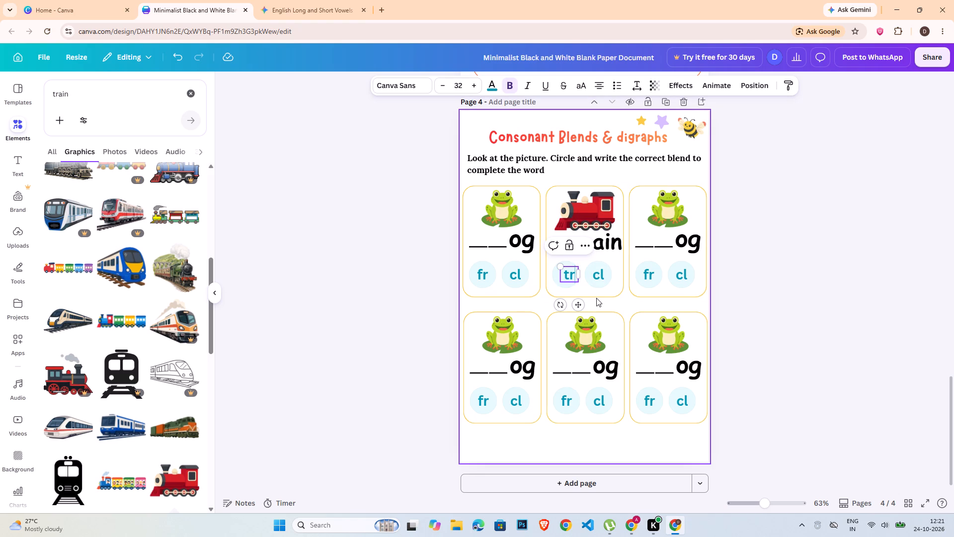
key(Left)
key(Left)
key(Left)
click(742, 259)
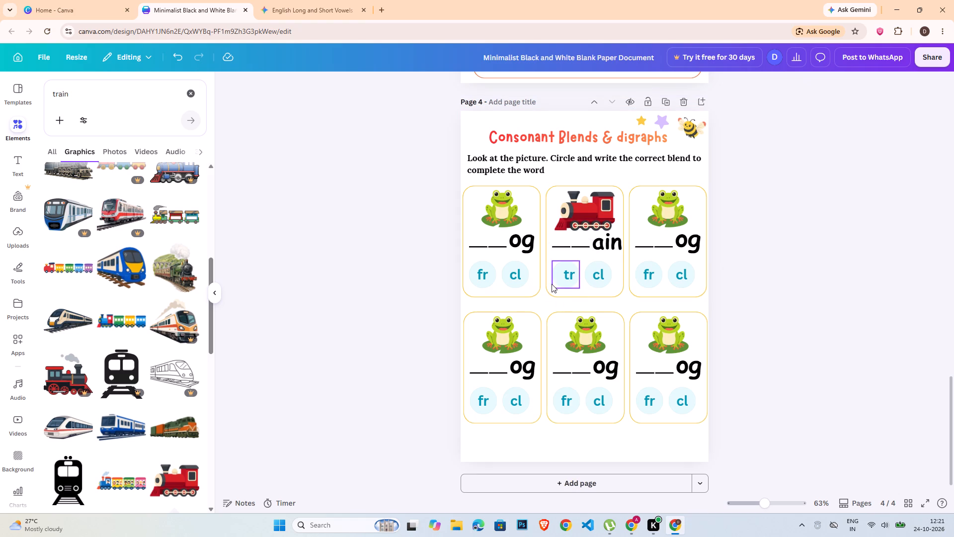
click(558, 279)
shift+click(566, 275)
click(766, 82)
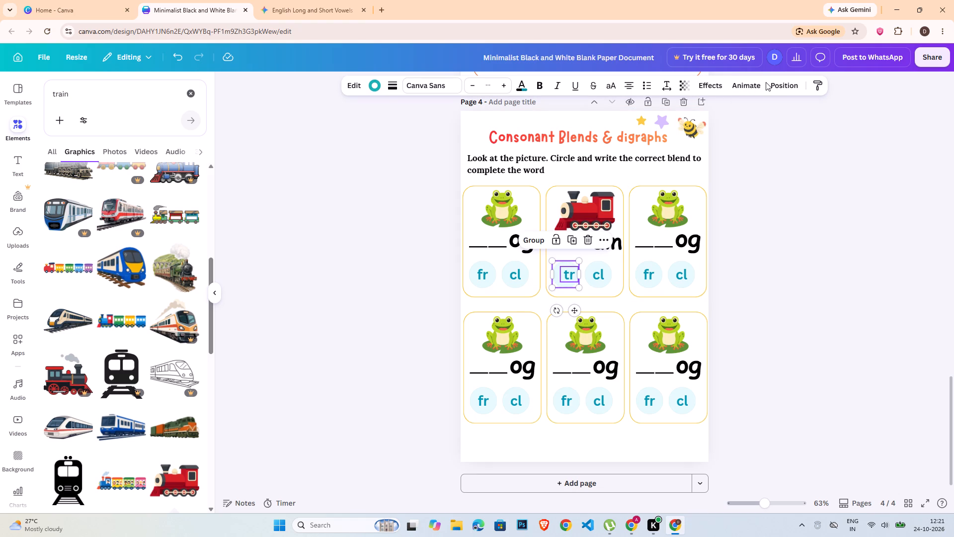
click(780, 81)
click(189, 225)
double_click(778, 281)
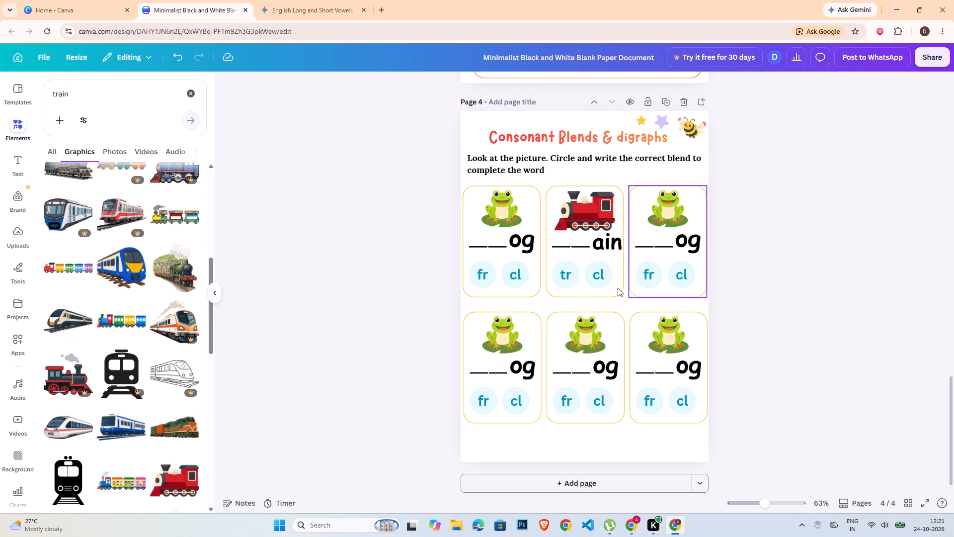
Change the train card's second blend choice to "pl", widen its text box, and centre it horizontally in its circle.
click(597, 283)
click(600, 277)
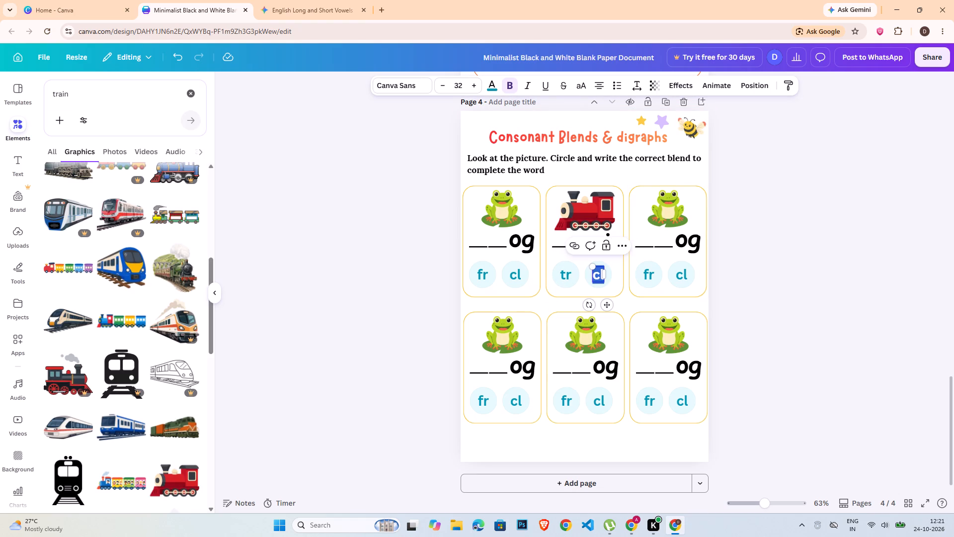
text(pl)
drag(604, 278, 609, 277)
click(821, 267)
click(588, 276)
shift+click(601, 273)
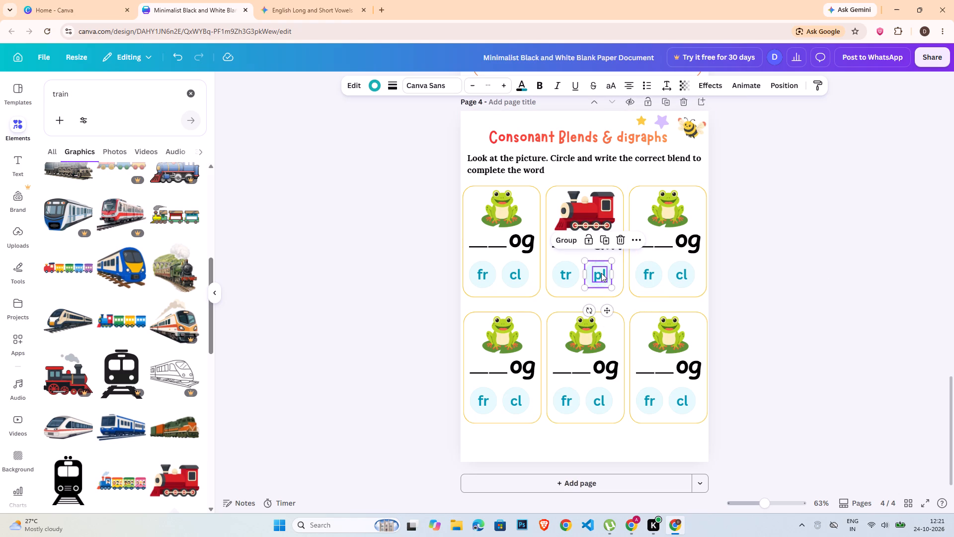
click(778, 78)
click(186, 223)
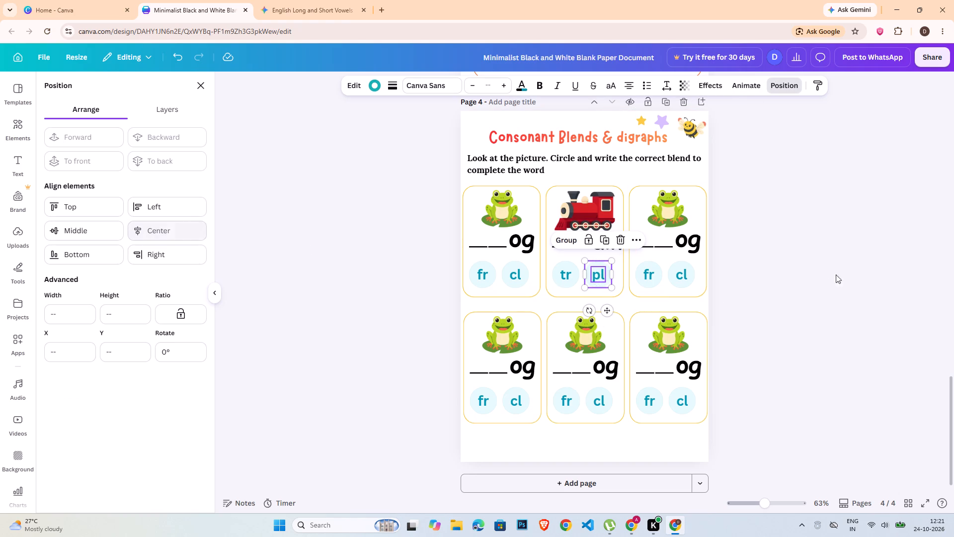
double_click(738, 241)
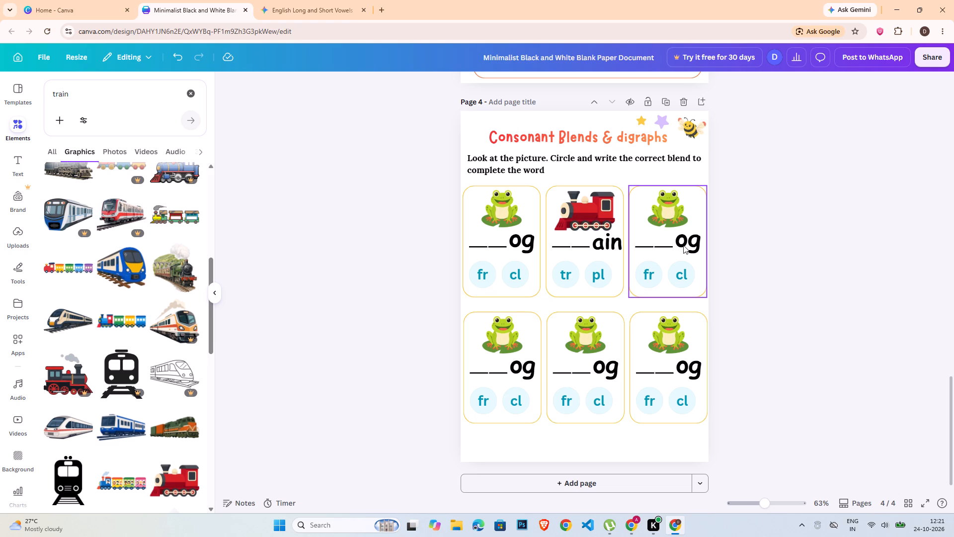
Recolour the circle behind "tr" with the yellow from the bee's photo colours.
click(569, 285)
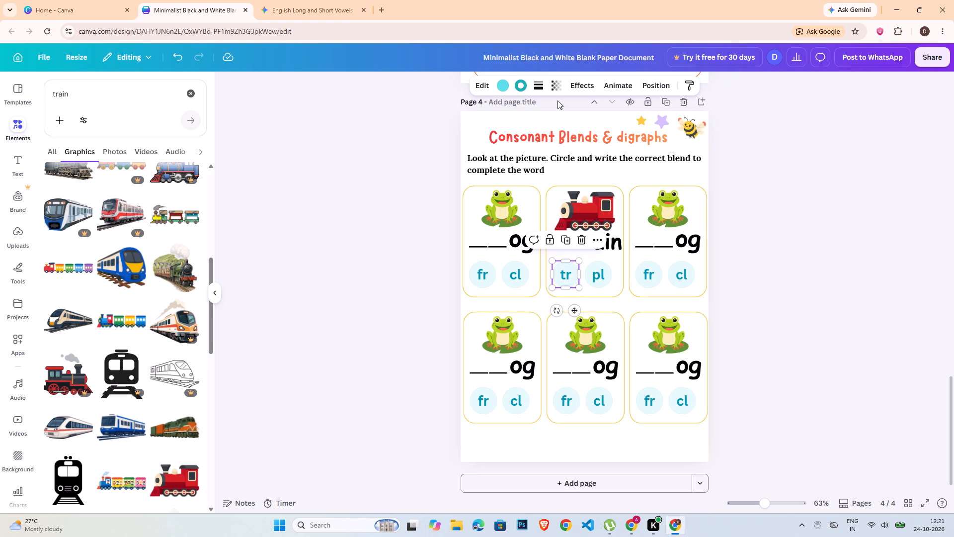
click(499, 84)
click(102, 362)
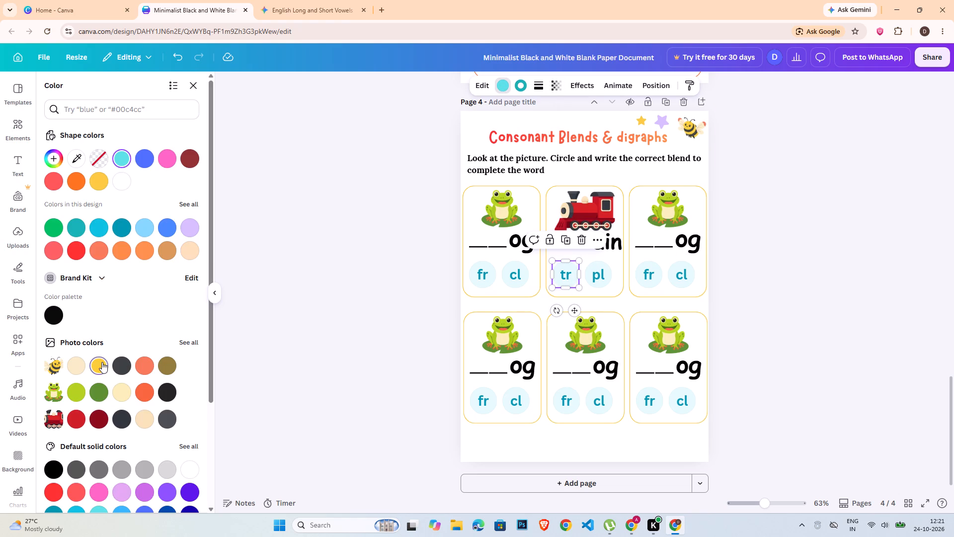
click(830, 298)
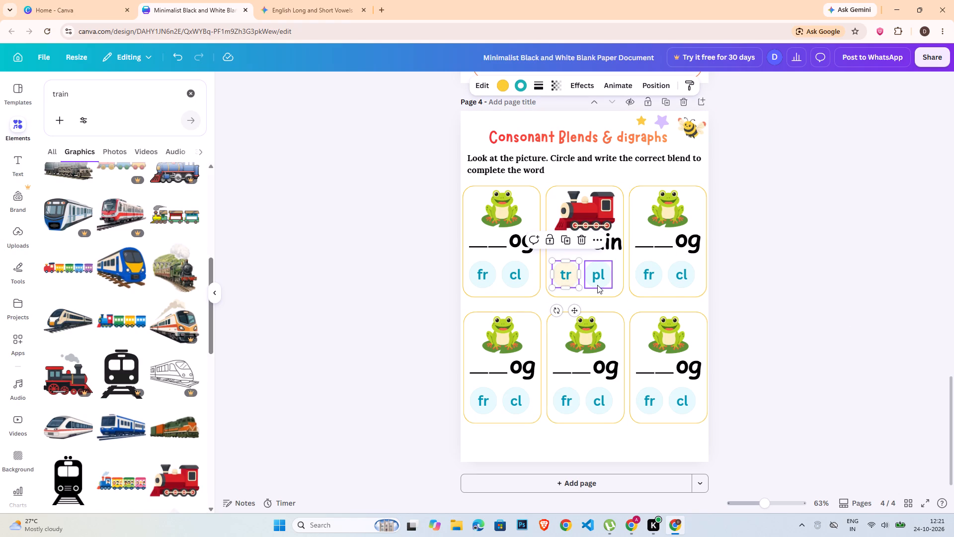
click(791, 272)
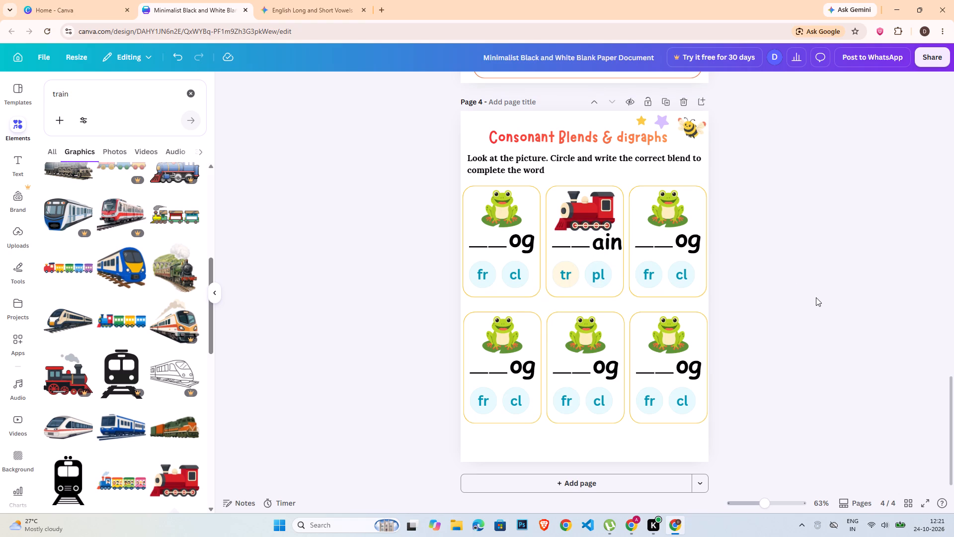
Ungroup the right card in the top row and delete its frog picture.
click(656, 216)
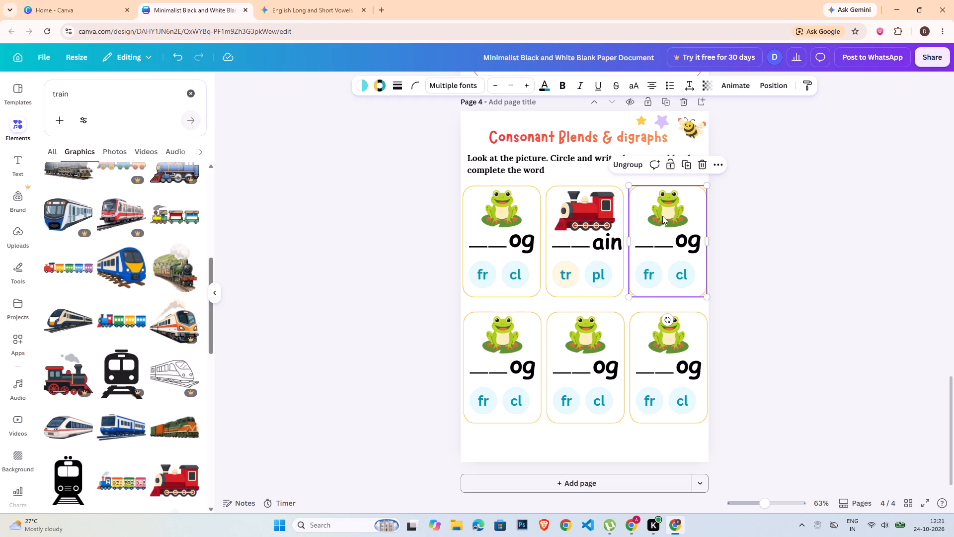
click(629, 169)
click(877, 209)
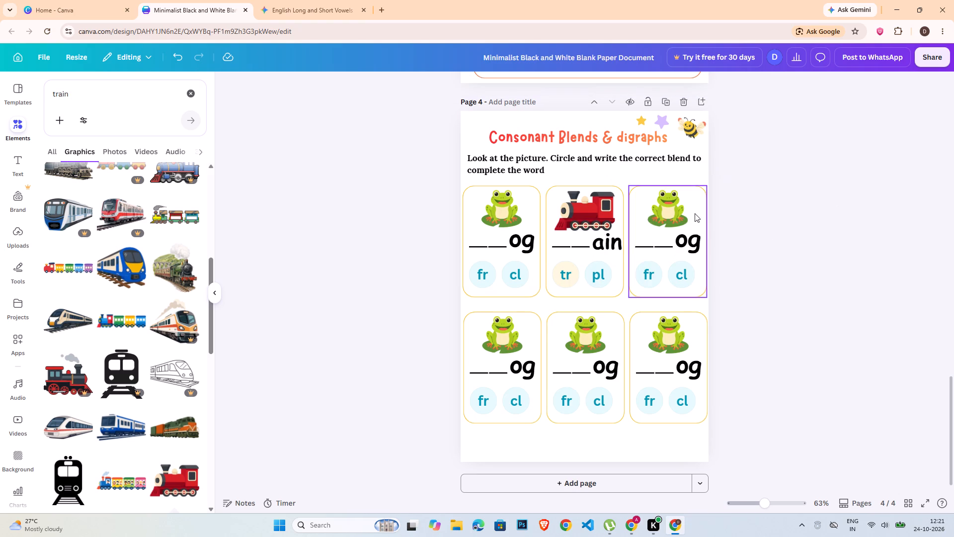
click(683, 211)
key(Delete)
Search the elements for "star" and add the solid yellow rounded star graphic to page 4.
double_click(79, 91)
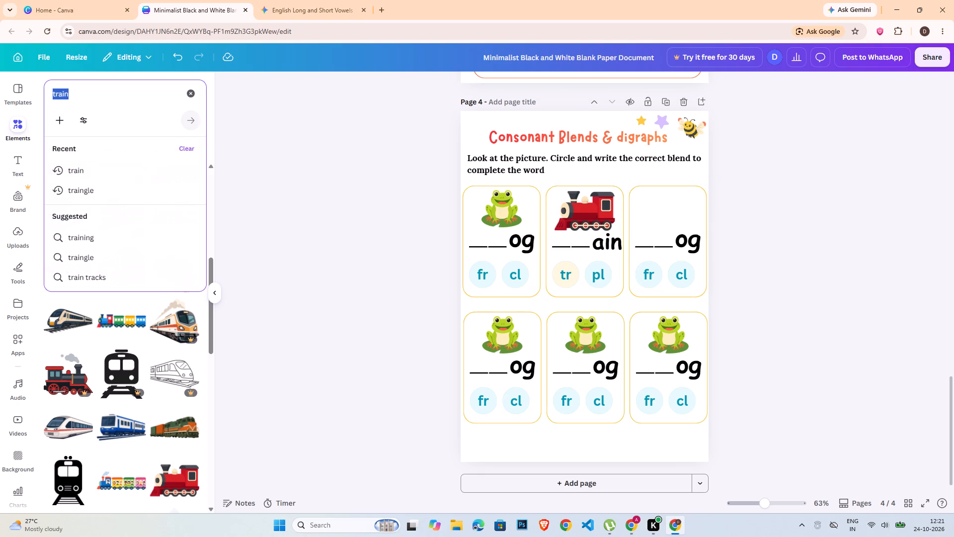
key(s)
text(tar)
key(Return)
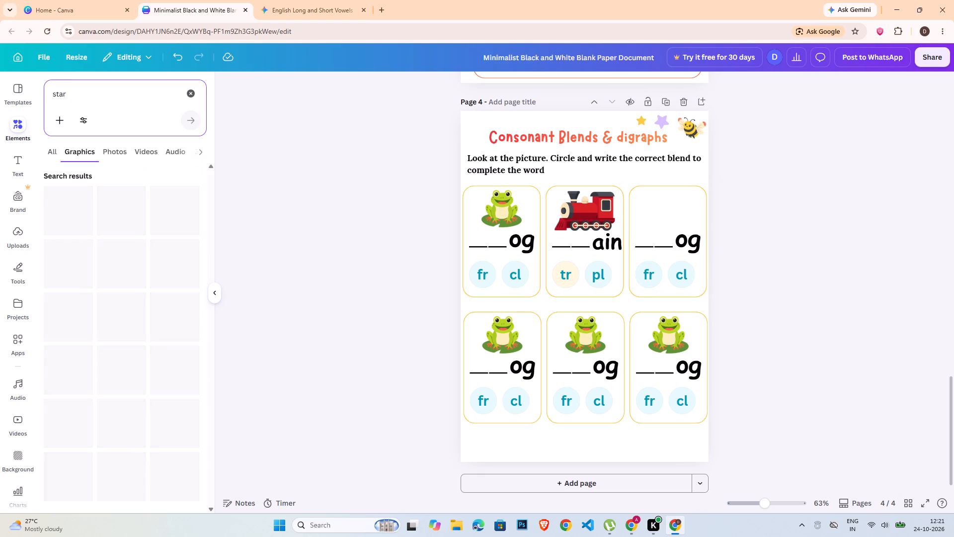
click(81, 214)
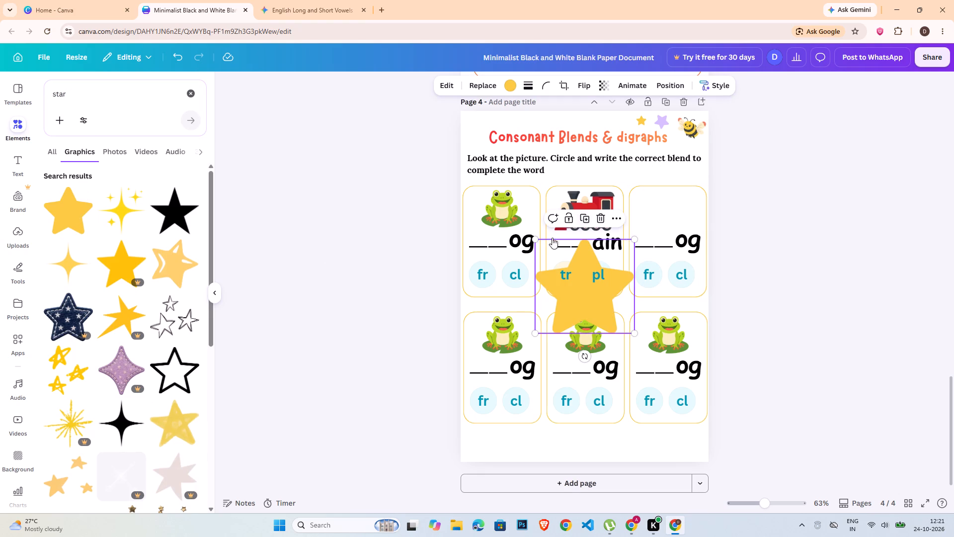
Shrink the yellow star and centre it above the blanks in the top row's right card.
drag(538, 240, 600, 284)
drag(612, 314, 657, 228)
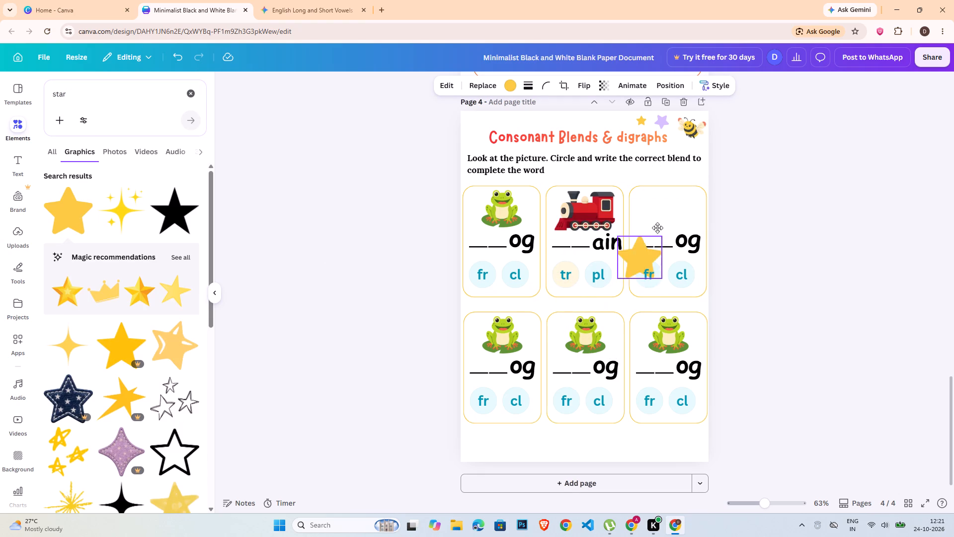
drag(657, 228, 667, 212)
click(844, 240)
Replace the star card's word ending with "ar".
double_click(699, 243)
text(ar)
click(751, 250)
Replace the star card's "fr" blend choice with "st" and centre the text in its circle.
click(650, 269)
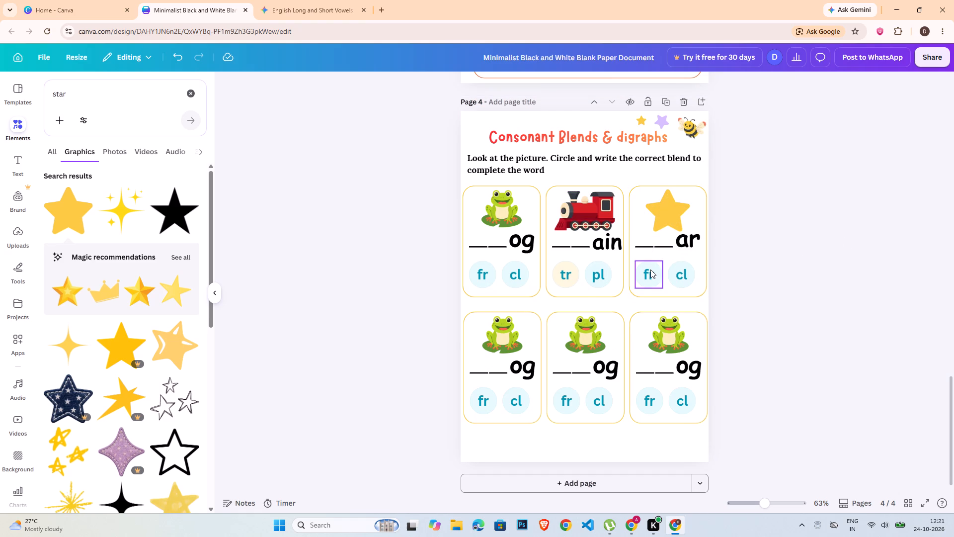
click(650, 269)
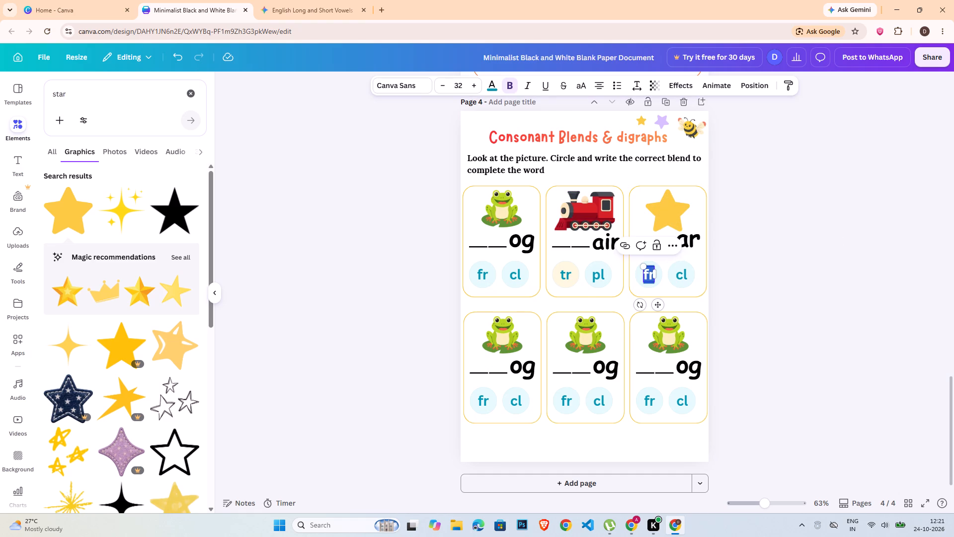
text(st)
click(658, 281)
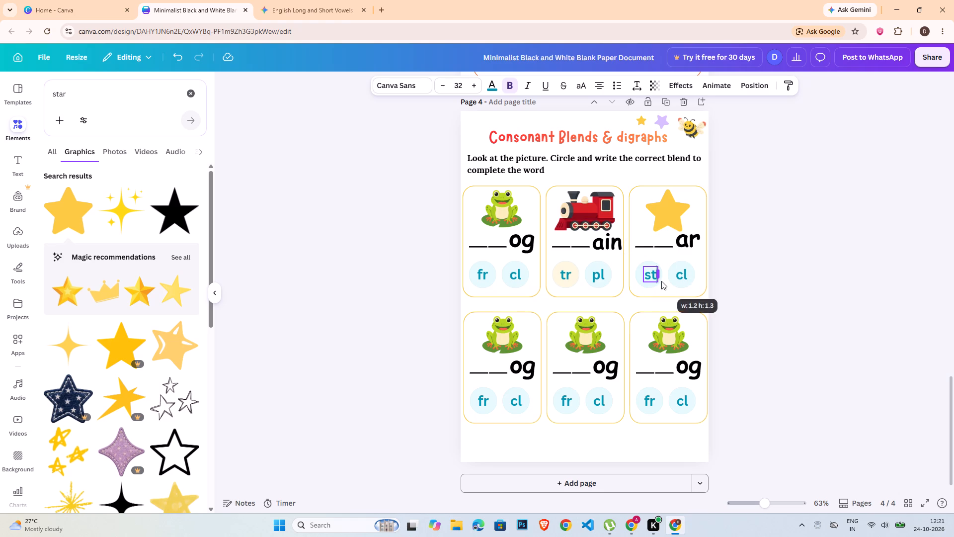
click(641, 273)
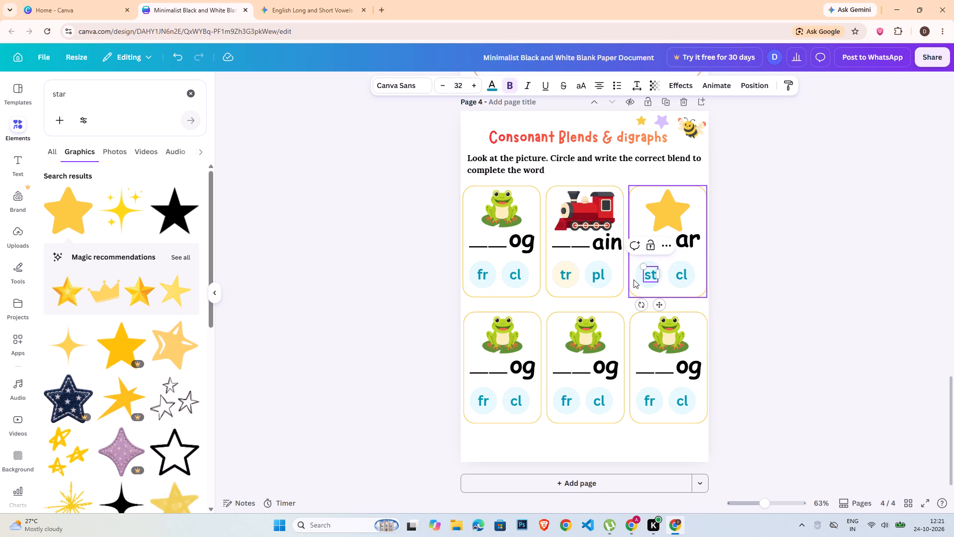
click(634, 279)
click(637, 277)
shift+click(645, 275)
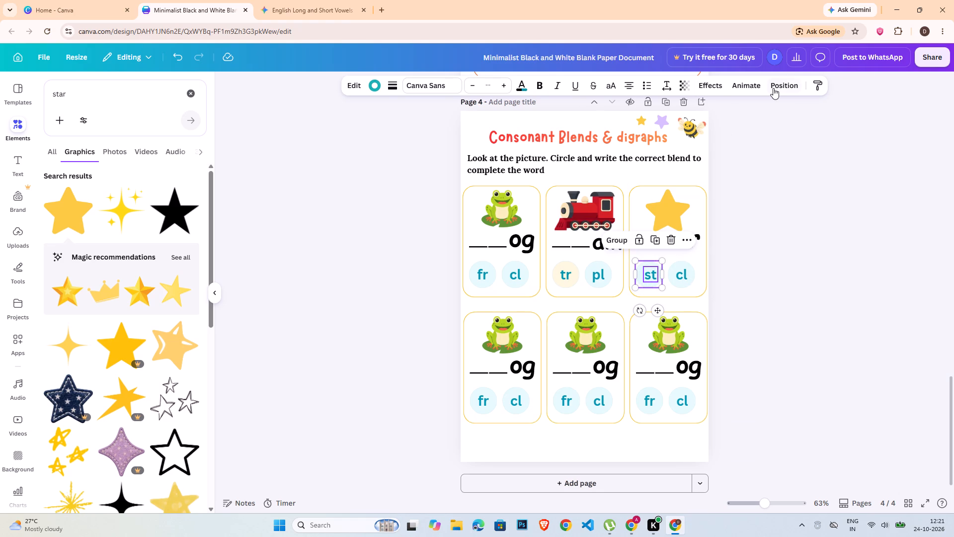
click(773, 88)
click(177, 233)
click(744, 282)
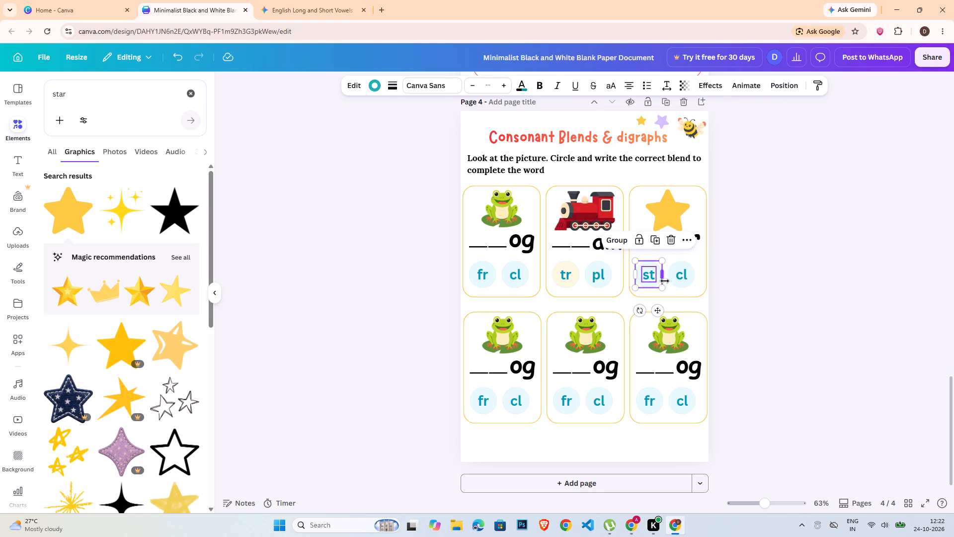
Replace the star card's "cl" blend choice with "bl" on one line and centre it in its circle.
click(671, 281)
click(742, 279)
double_click(681, 277)
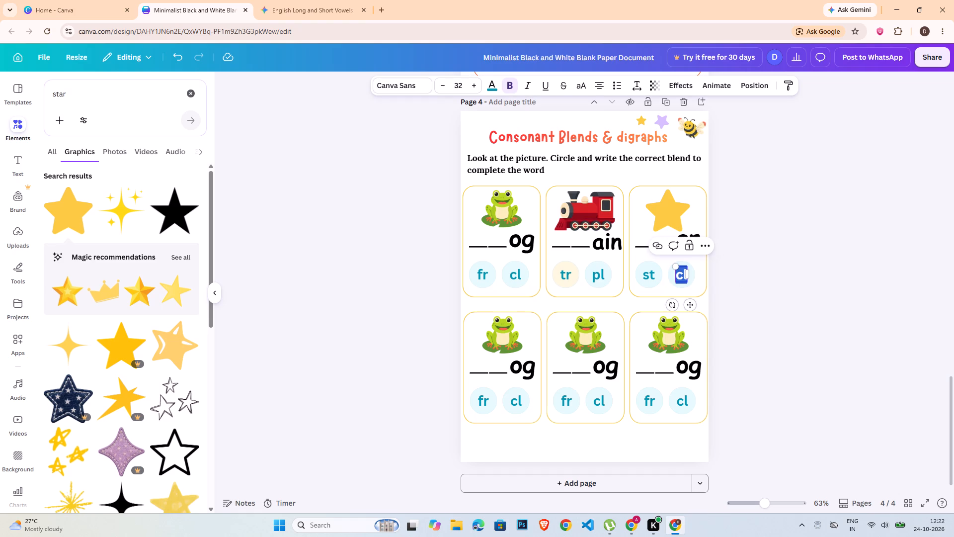
text(bl)
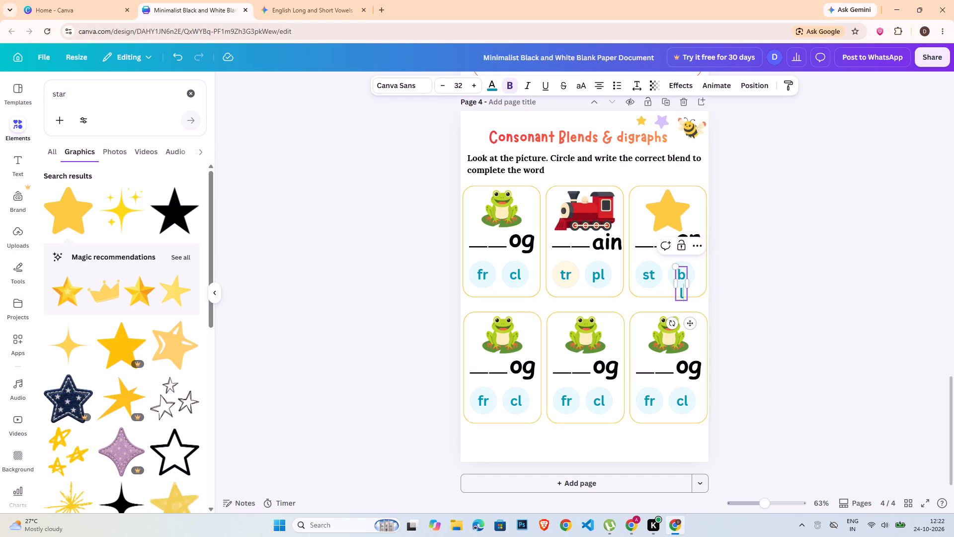
click(686, 282)
drag(689, 282, 694, 282)
click(714, 279)
click(671, 278)
shift+click(681, 276)
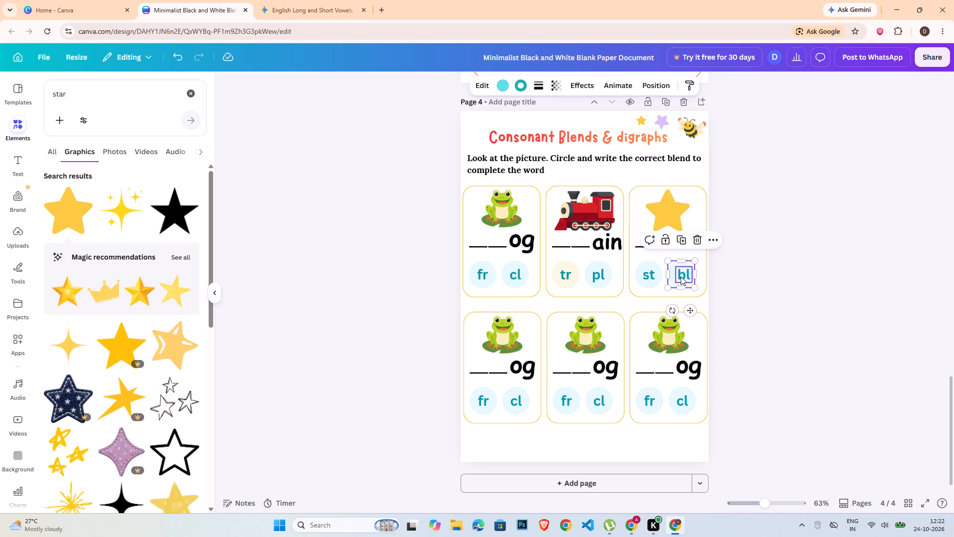
click(771, 93)
click(778, 84)
click(172, 234)
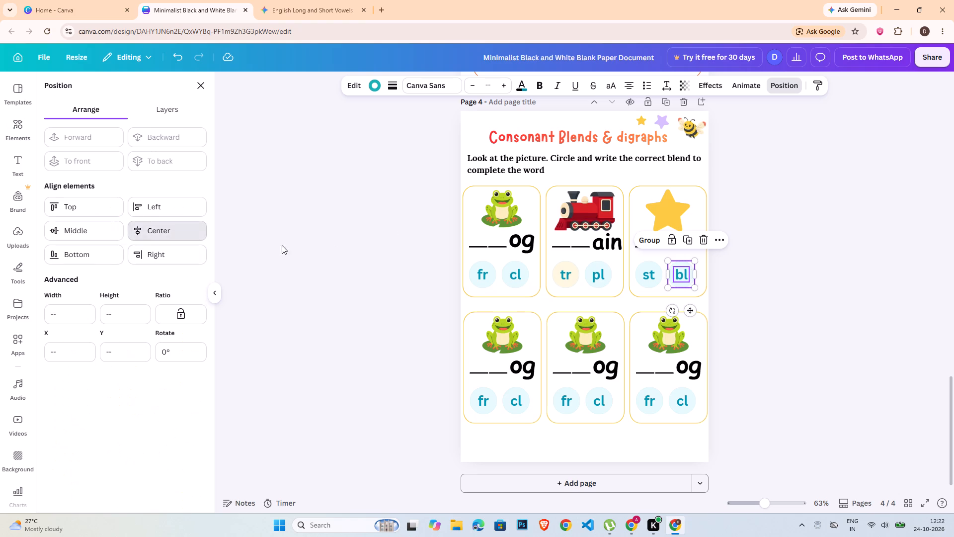
double_click(792, 276)
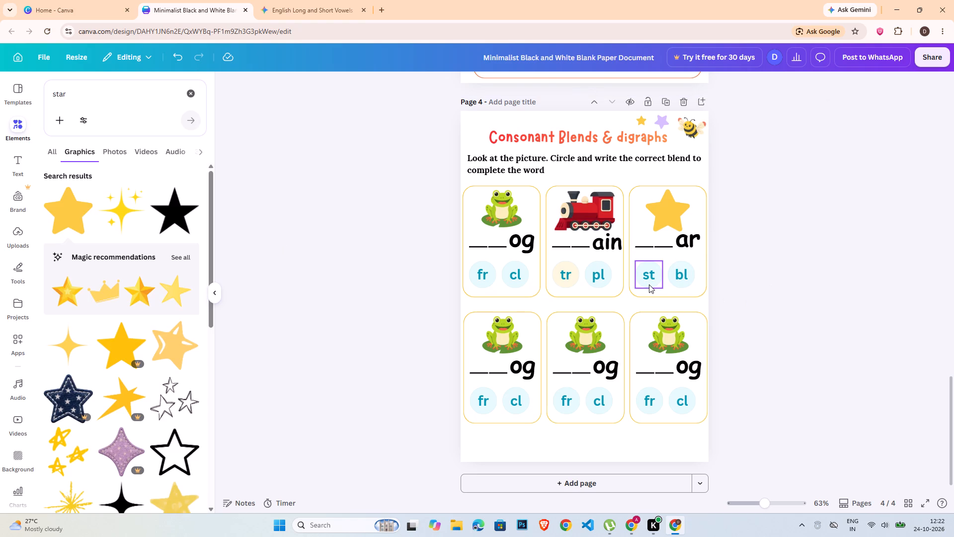
Recolour the star card's two blend circles with the coral from the bee's photo colours.
click(649, 284)
click(507, 83)
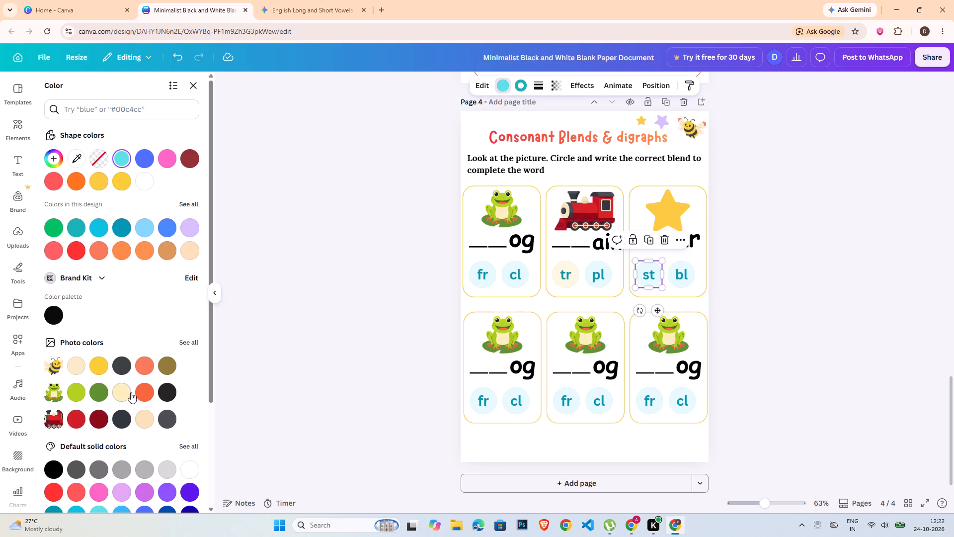
click(147, 364)
click(690, 286)
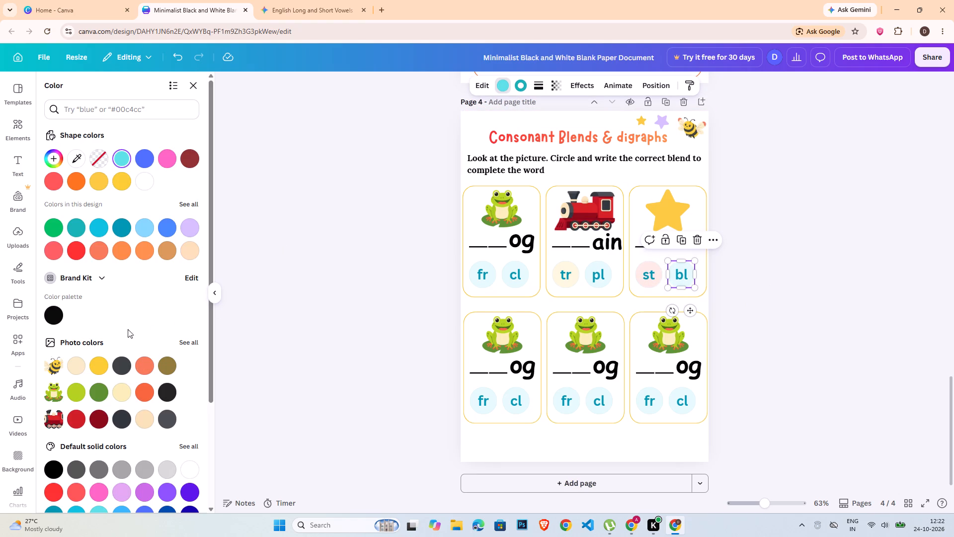
click(143, 368)
double_click(918, 314)
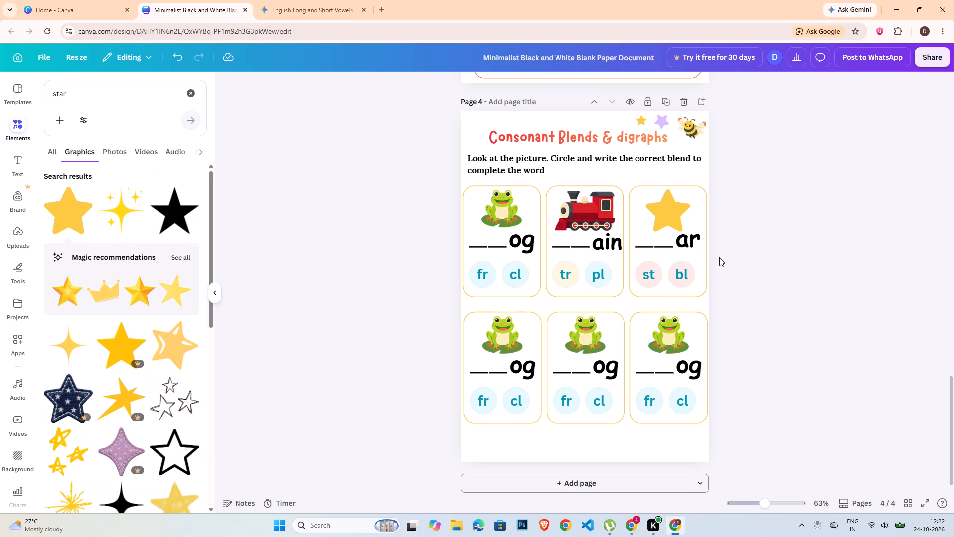
Check the star picture's horizontal alignment with its card.
click(749, 222)
click(627, 207)
click(633, 206)
shift+click(675, 207)
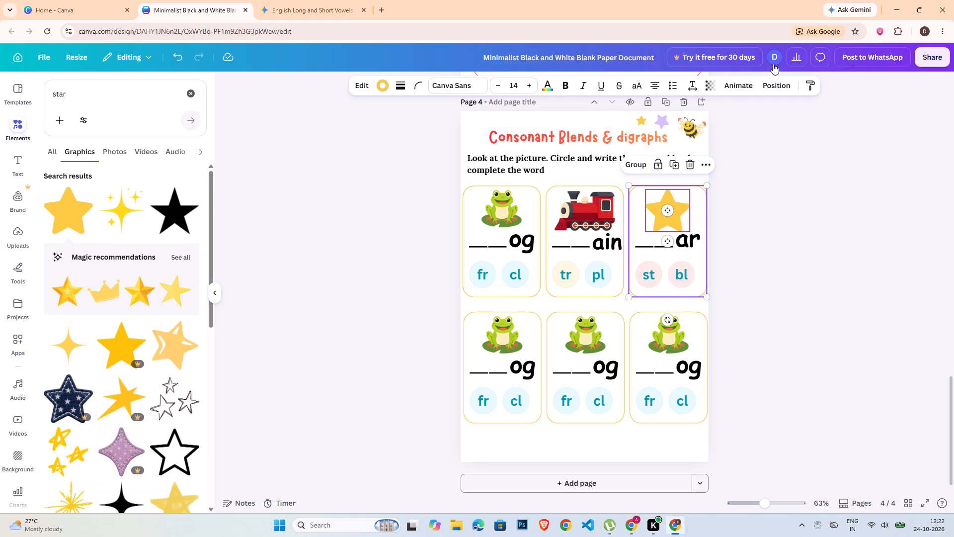
click(774, 82)
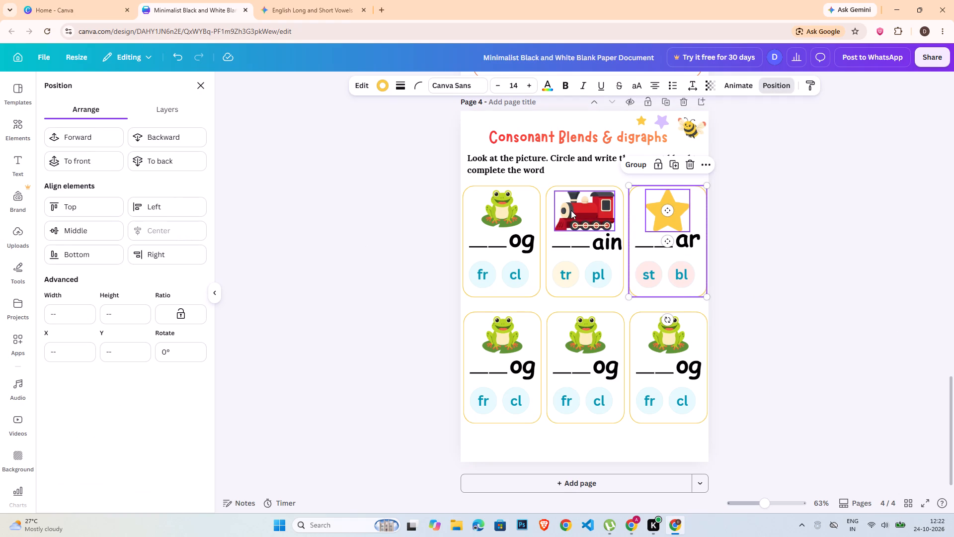
click(721, 246)
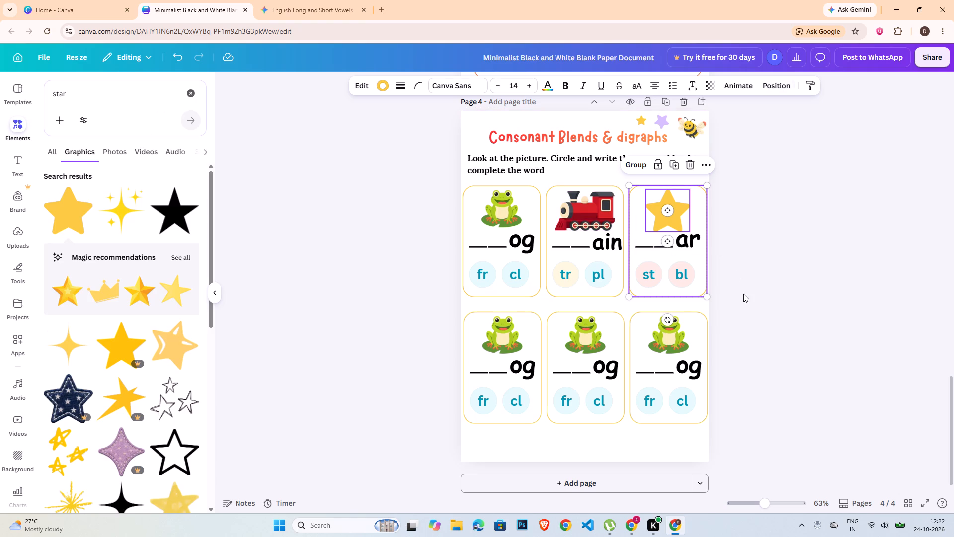
click(685, 238)
click(774, 261)
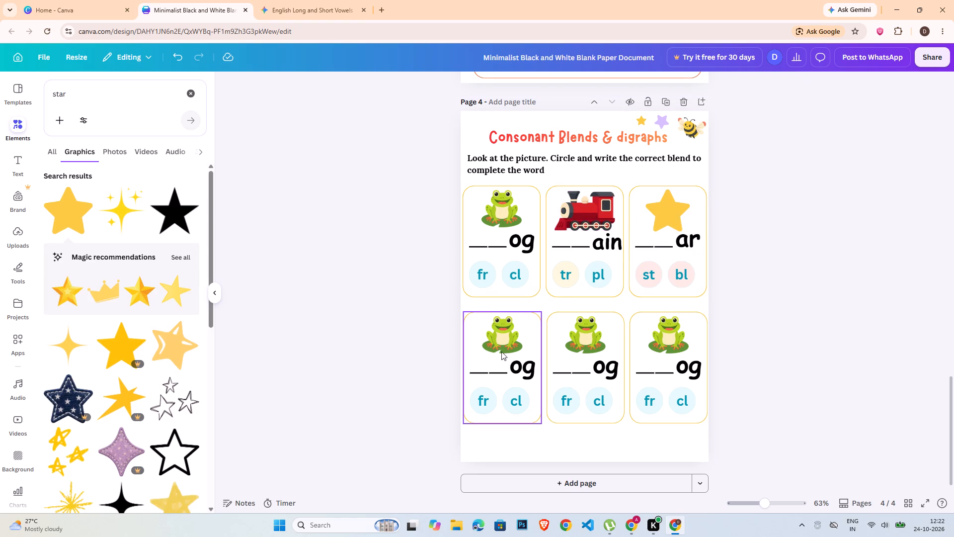
Ungroup the left card in the bottom row and delete its frog picture.
click(504, 337)
click(469, 293)
click(806, 291)
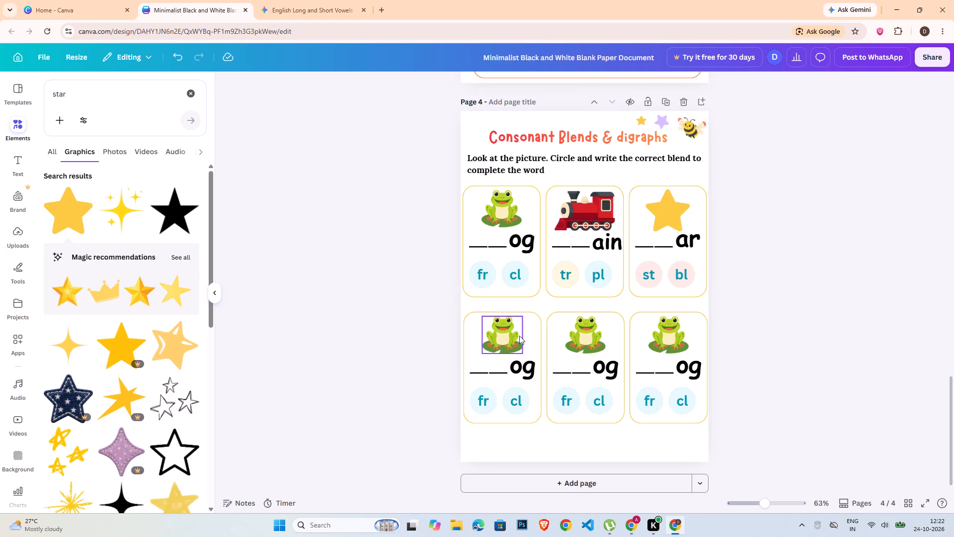
click(505, 336)
key(Delete)
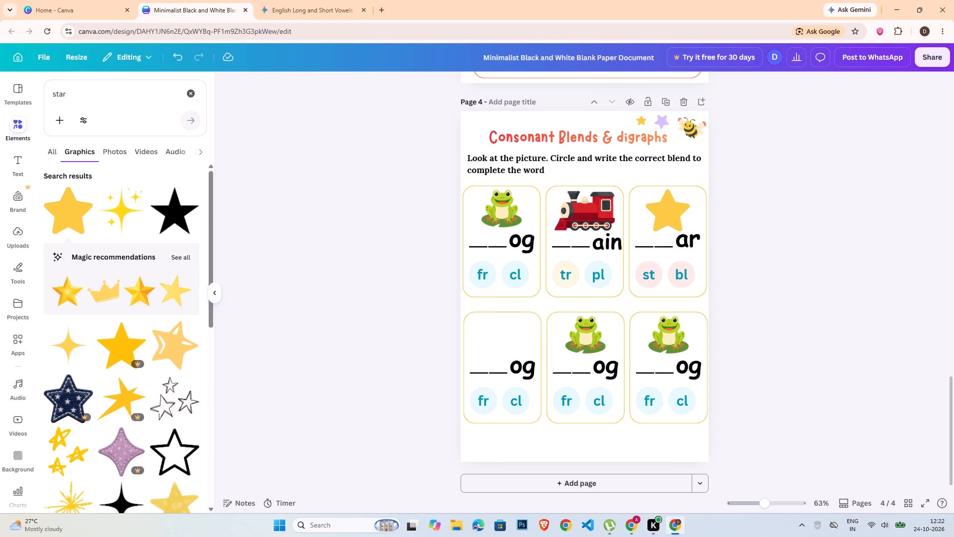
Search the elements for "fish" and add the orange-and-white striped clownfish graphic to page 4.
double_click(98, 97)
text(fish)
key(Return)
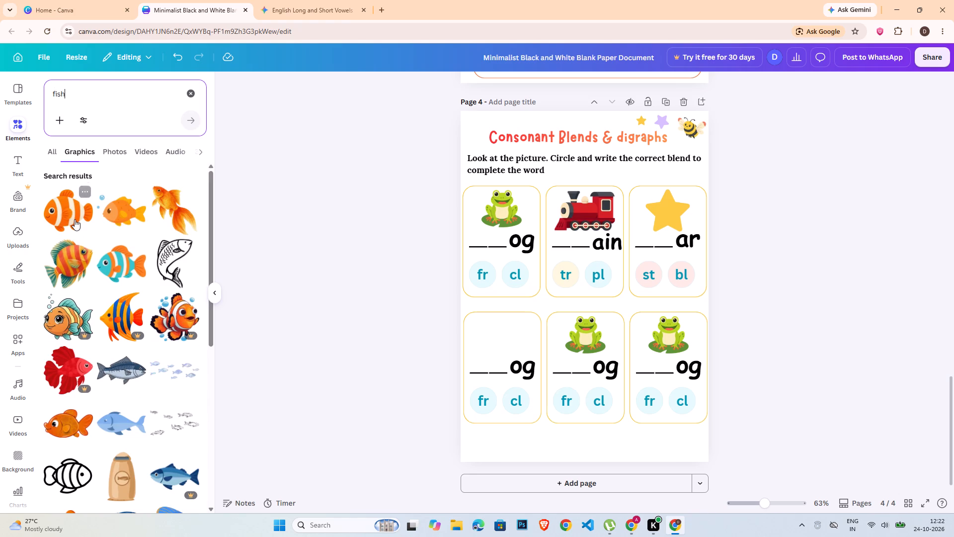
click(75, 219)
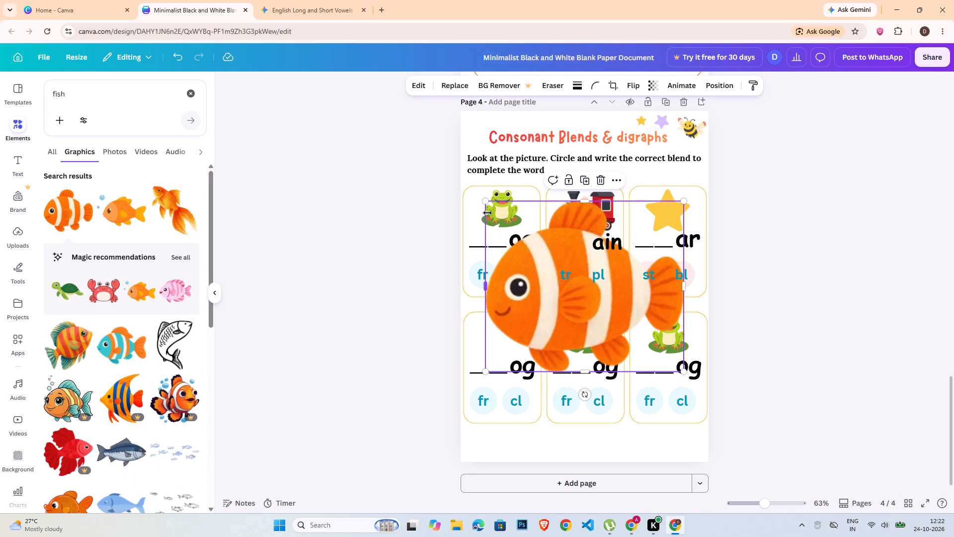
Shrink the clownfish and centre it horizontally above the blanks in the bottom row's left card.
drag(488, 203, 643, 316)
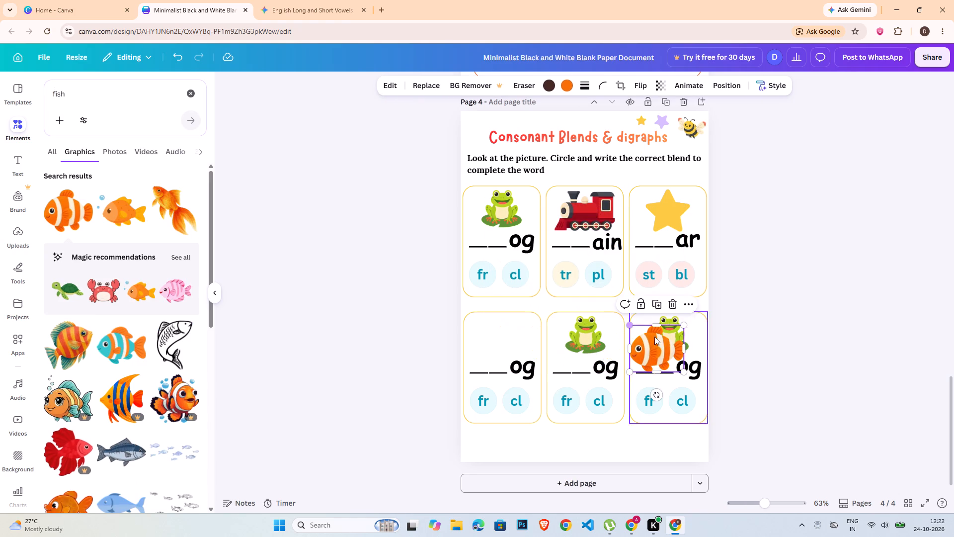
drag(659, 346, 505, 336)
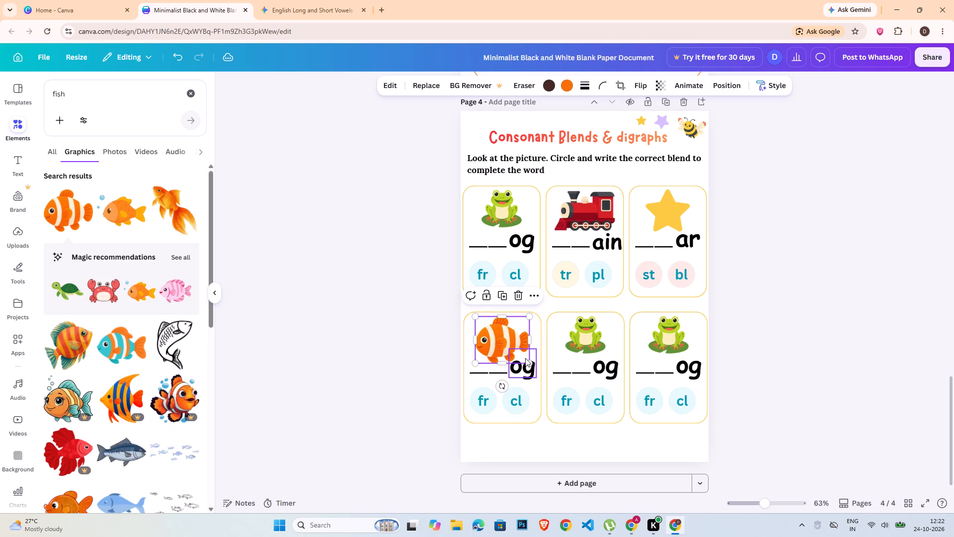
drag(527, 359, 520, 348)
click(508, 335)
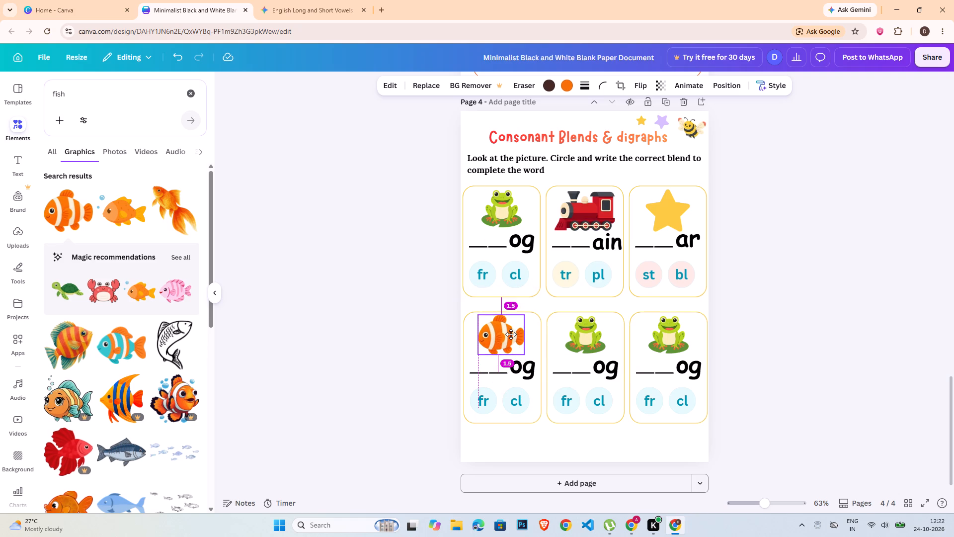
click(464, 335)
shift+click(497, 332)
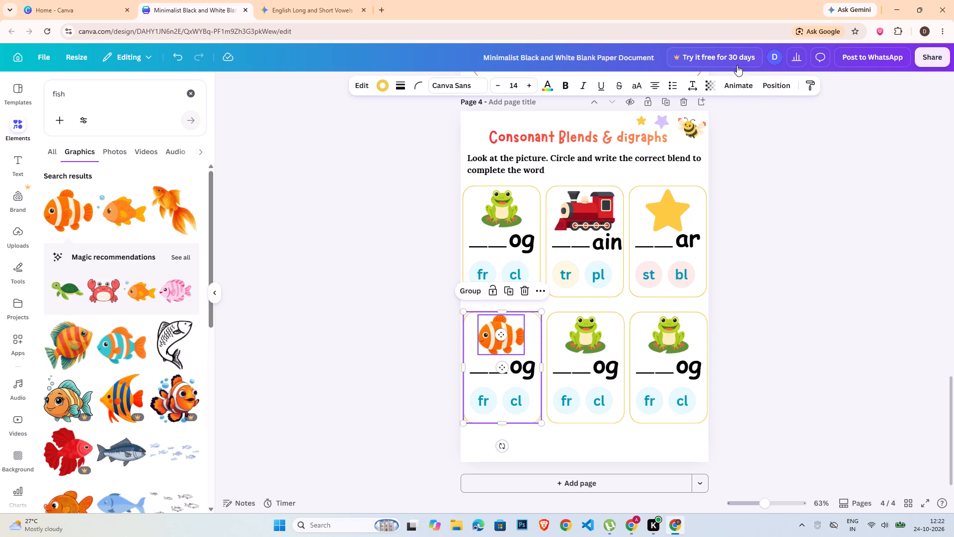
click(763, 88)
click(186, 235)
double_click(788, 282)
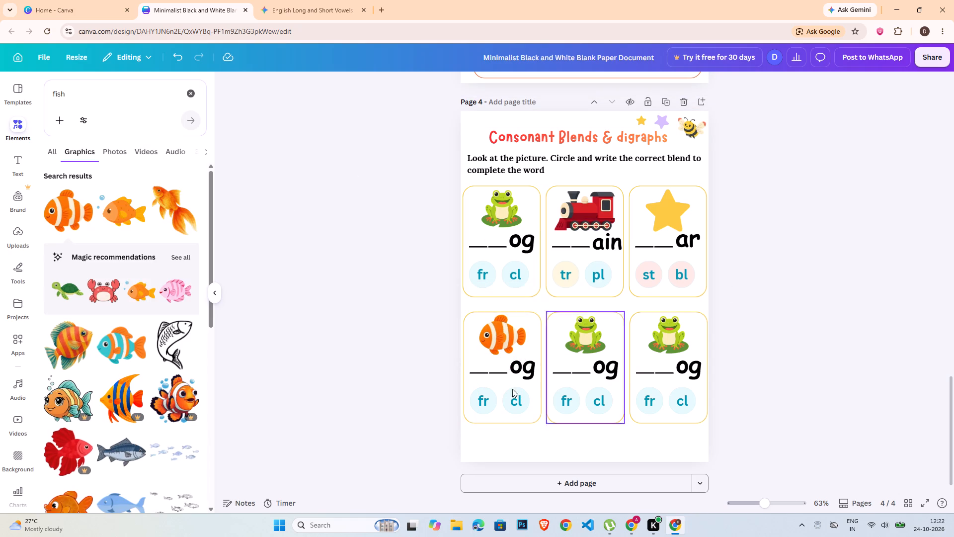
Group the two blank lines in the fish card.
click(487, 369)
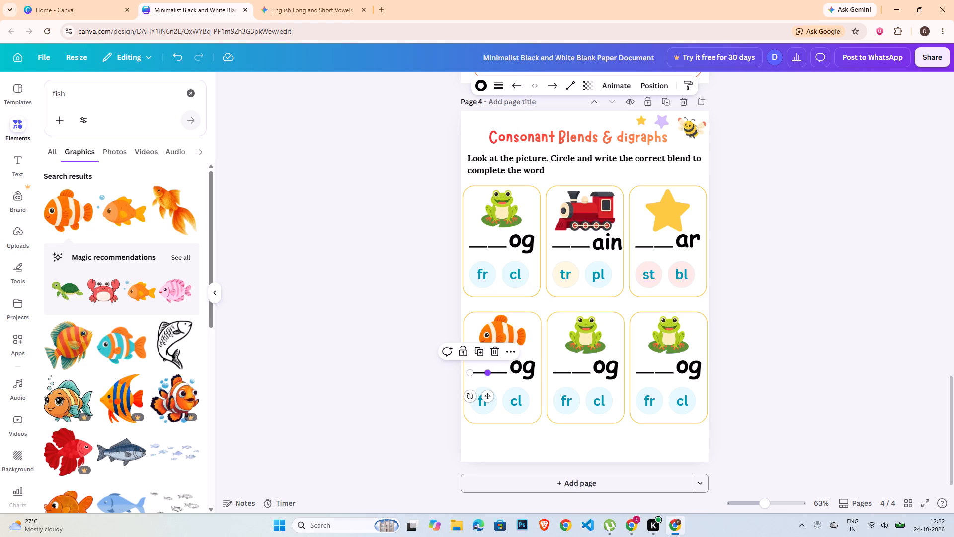
click(525, 367)
click(484, 372)
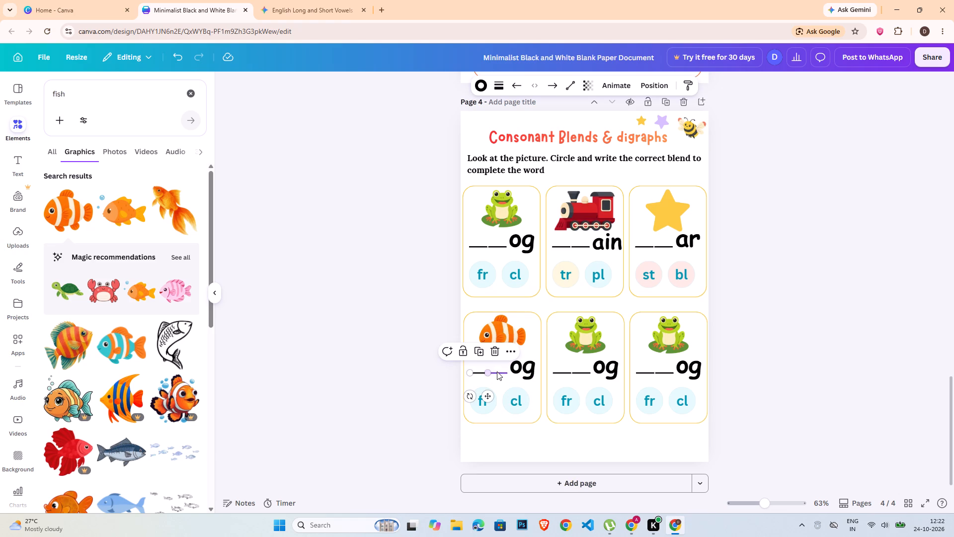
shift+click(497, 371)
click(463, 353)
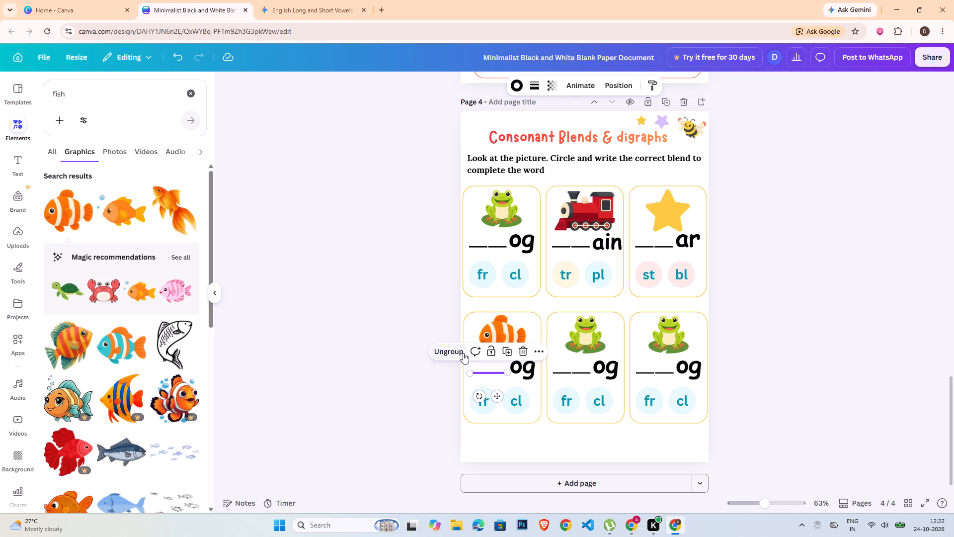
Move the fish card's grouped blank lines right until they sit beneath the "og" text at the word's end.
key(Right)
key(Right)
key(Right)
key(Right)
drag(246, 413, 274, 404)
click(467, 374)
click(473, 371)
key(Right)
key(Right)
key(Right)
key(Right)
key(Right)
key(Right)
key(Right)
key(Right)
key(Right)
key(Right)
key(Right)
key(Right)
key(Right)
key(Right)
key(Right)
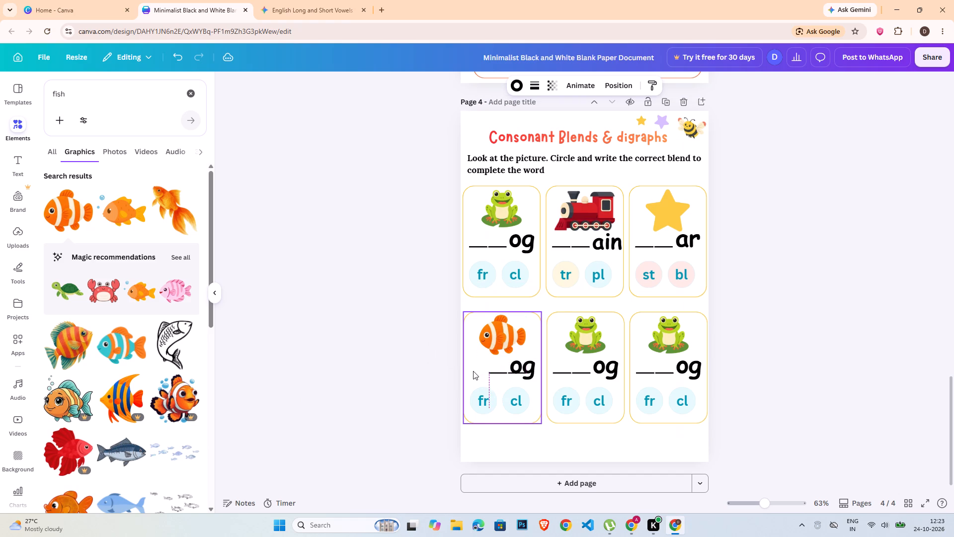
key(Right)
key(Right)
key(Right)
key(Right)
key(Right)
key(Right)
key(Right)
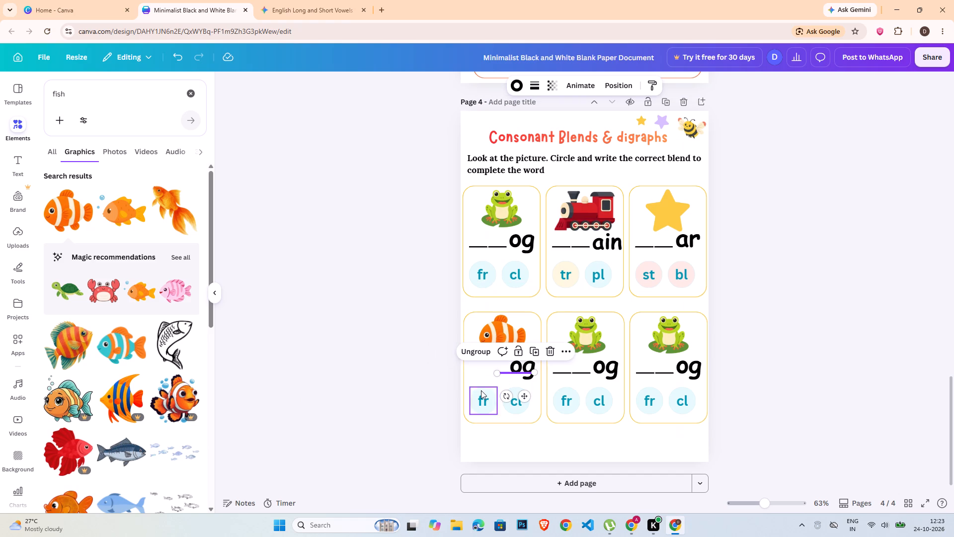
Move the fish card's "og" text left until it sits in front of the two blank lines.
click(531, 367)
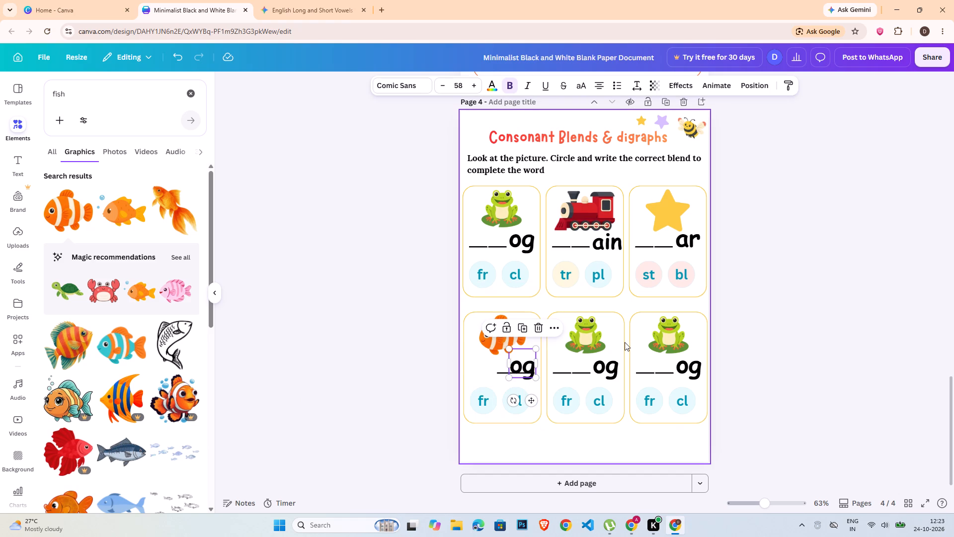
key(Left)
key(Left)
key(Left)
key(Left)
key(Left)
key(Left)
key(Left)
key(Left)
key(Left)
key(Left)
key(Left)
key(Left)
key(Left)
key(Left)
key(Left)
key(Left)
key(Left)
key(Left)
key(Left)
key(Left)
key(Left)
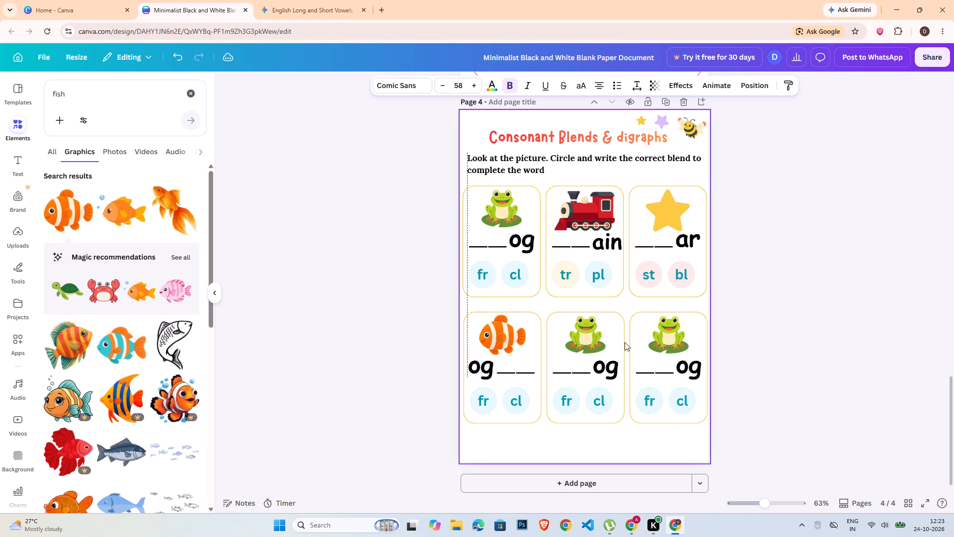
key(Right)
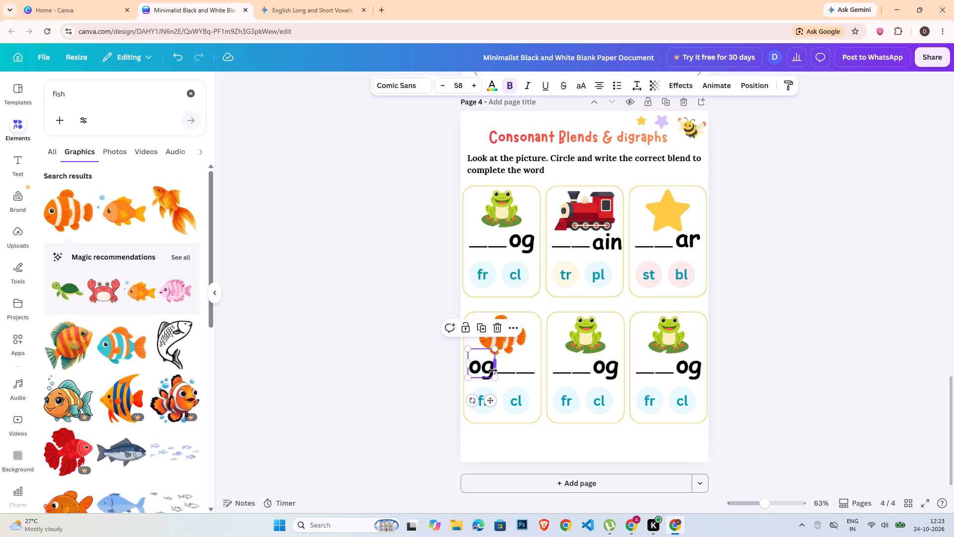
Replace the fish card's "og" text with "fi".
click(491, 370)
double_click(484, 370)
text(fi)
click(823, 339)
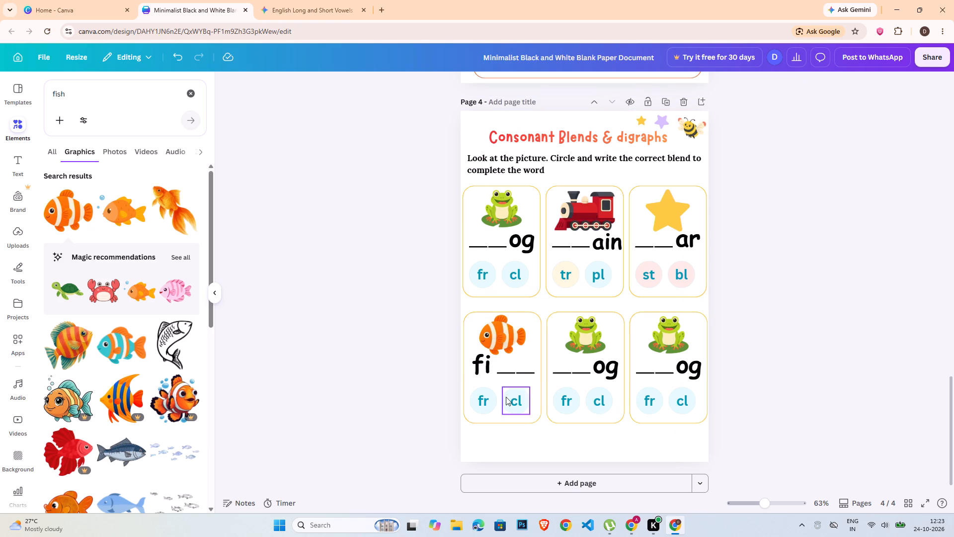
Nudge the fish card's "fi" text and grouped blank lines down together, slightly away from the clownfish.
click(483, 373)
shift+click(505, 372)
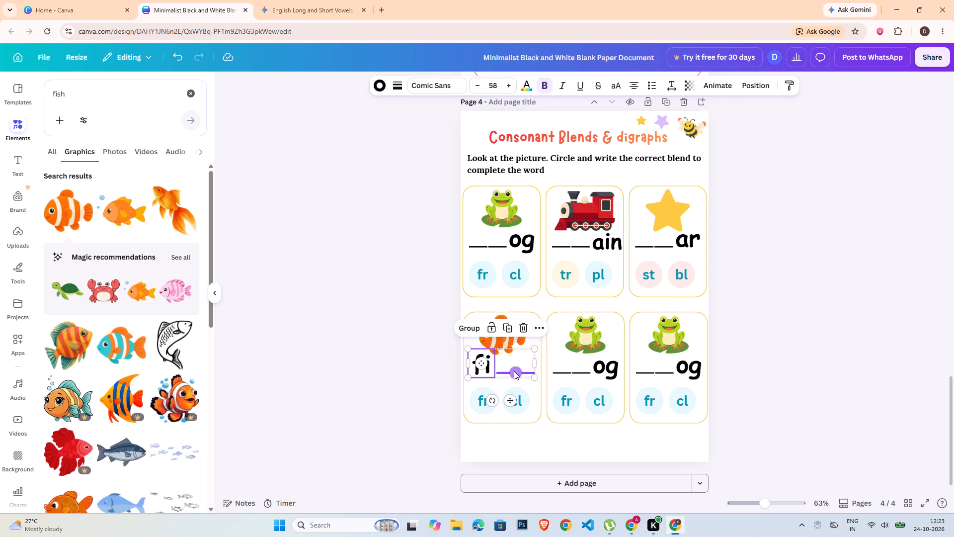
key(Down)
key(Down)
key(Down)
key(Down)
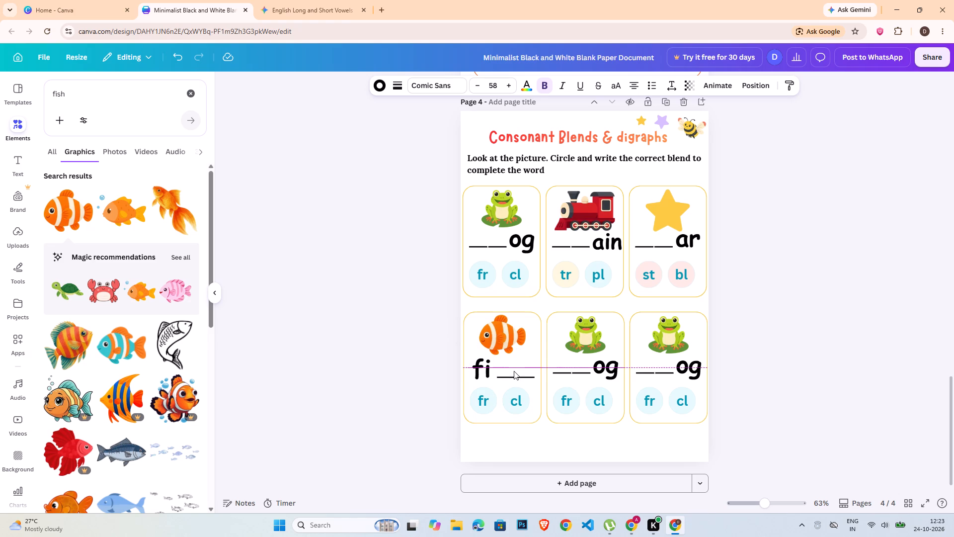
click(749, 331)
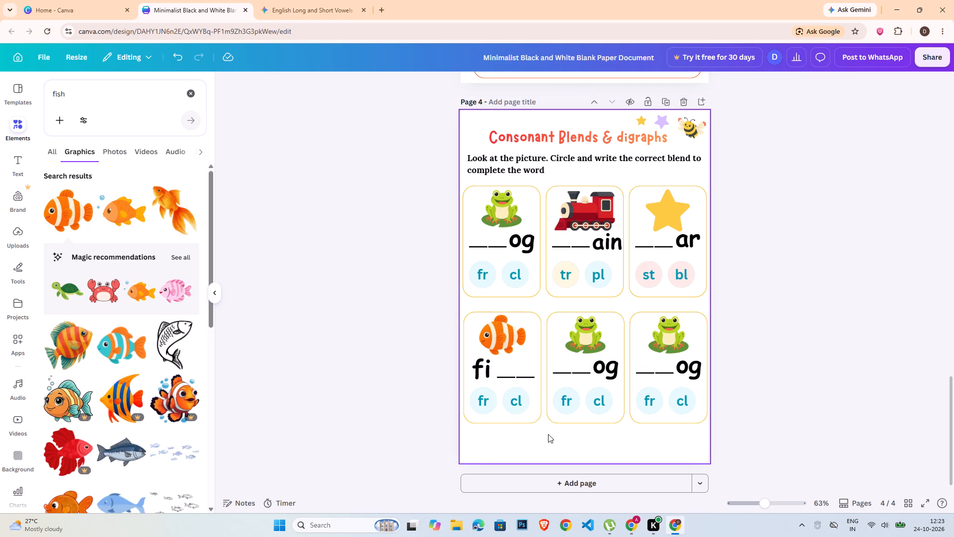
Change the fish card's "fr" choice to "sh", widen its text box to one line and centre it in its circle.
double_click(481, 400)
text(sh)
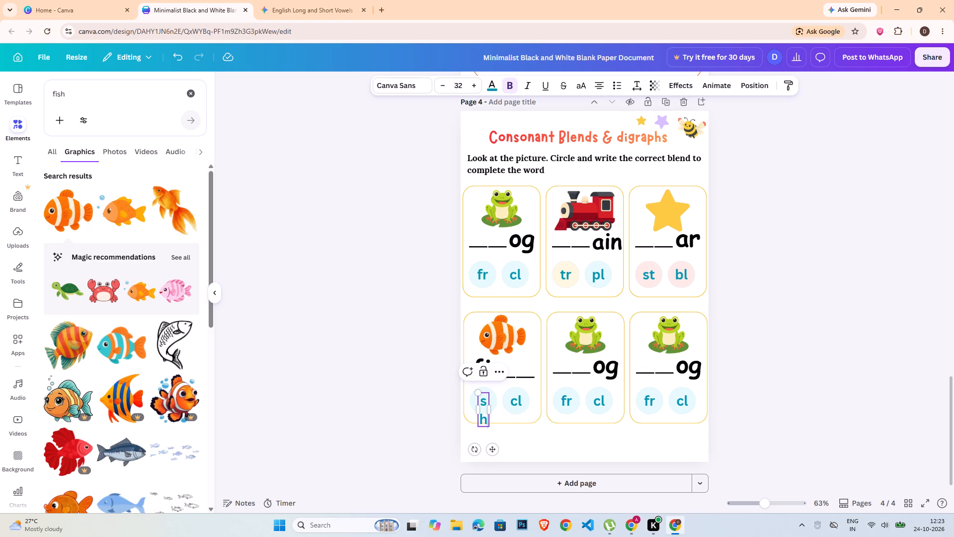
drag(489, 412, 495, 410)
click(475, 403)
click(428, 403)
click(474, 400)
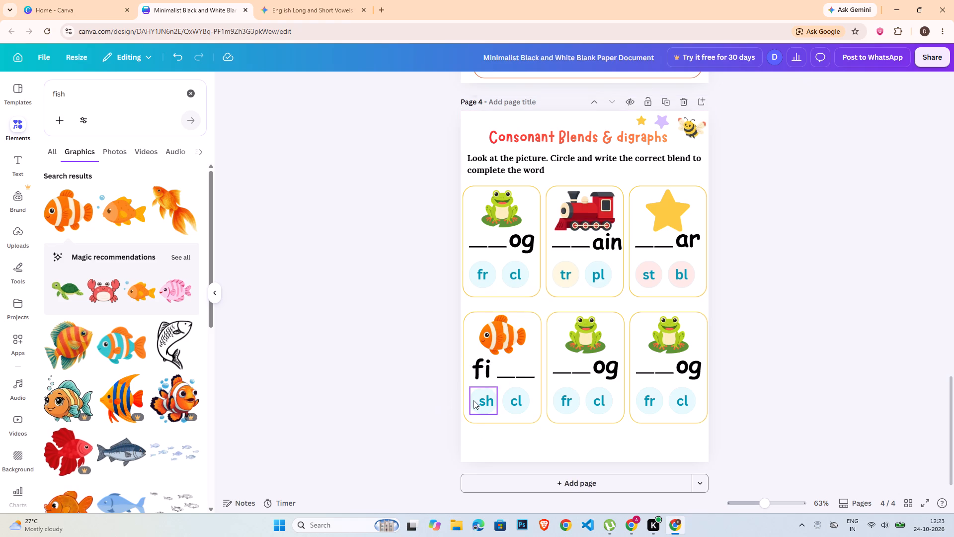
shift+click(490, 401)
click(785, 83)
click(177, 231)
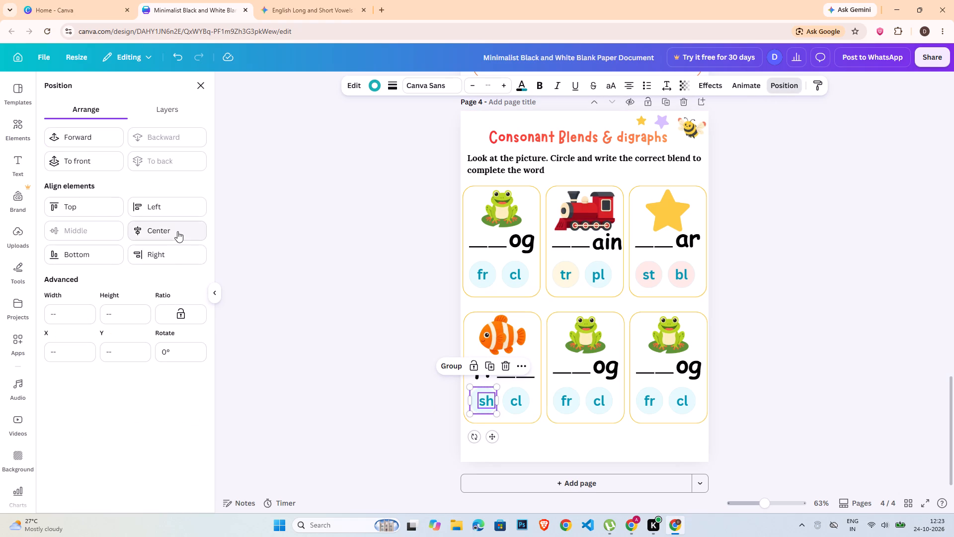
click(161, 301)
click(395, 383)
click(446, 402)
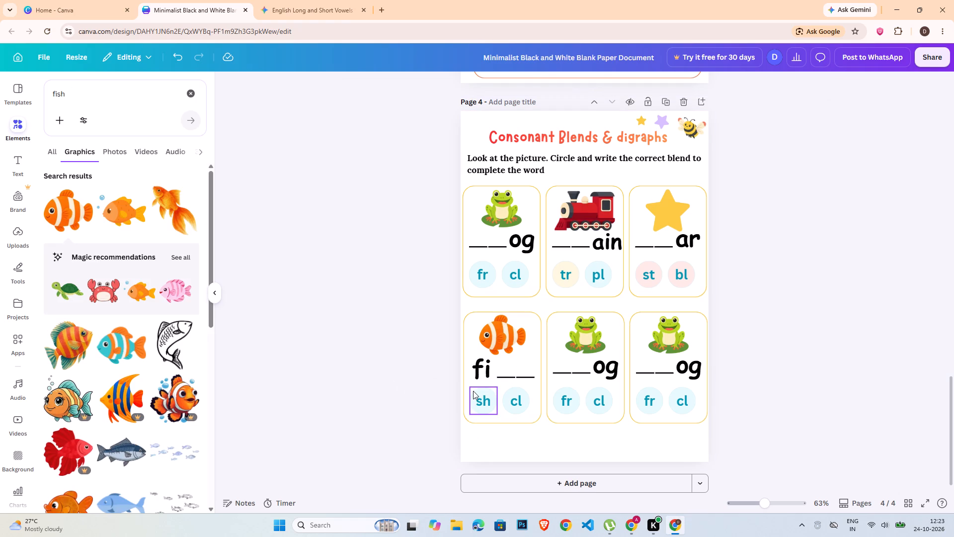
Recolour the circle behind the fish card's "sh" choice lime green.
click(473, 391)
click(499, 87)
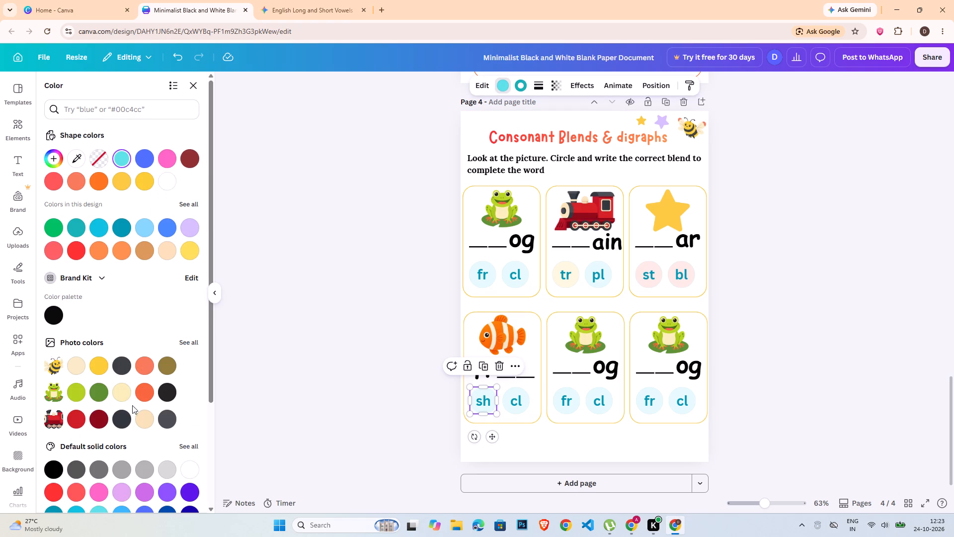
scroll(136, 418, down, 4)
click(101, 399)
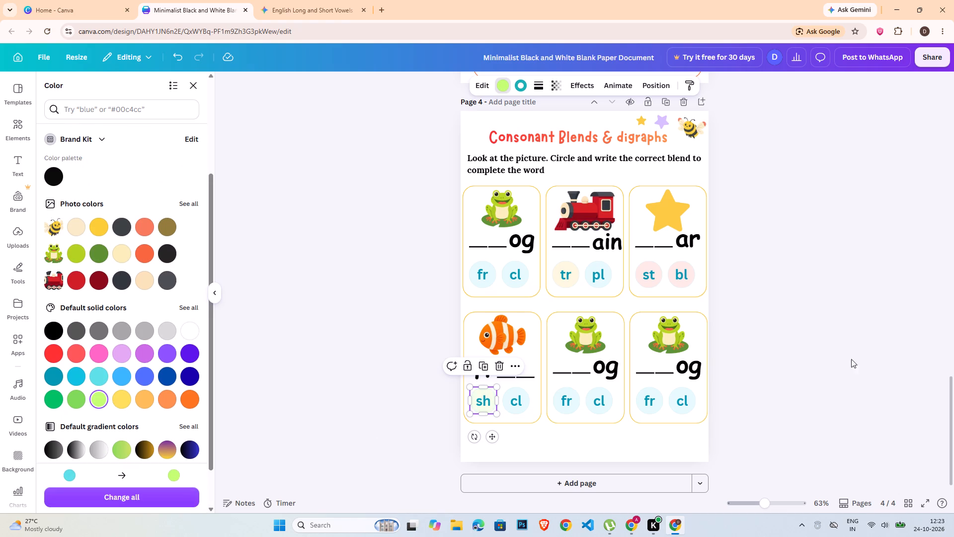
double_click(836, 346)
Change the fish card's "cl" choice to "ch", widen its text box to one line and centre it in its circle.
click(518, 403)
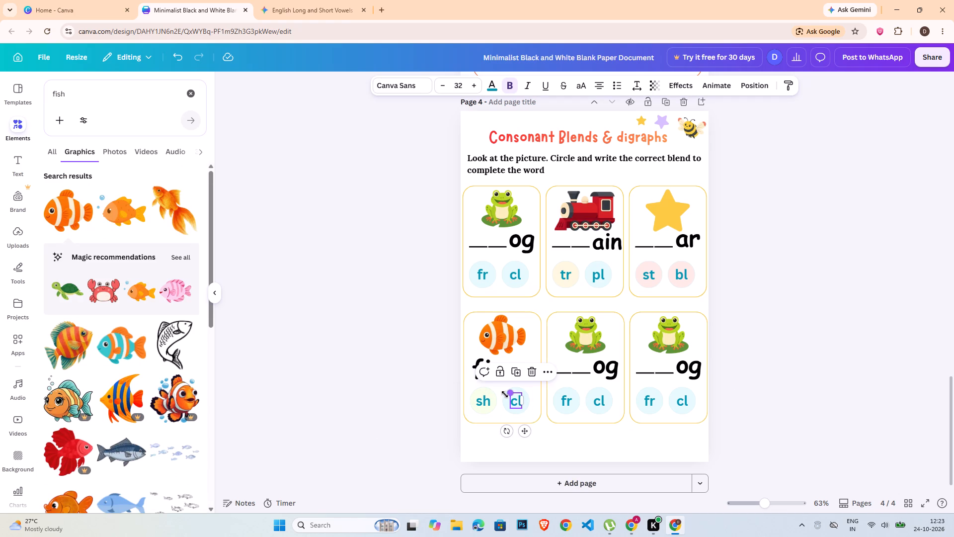
click(505, 402)
click(528, 400)
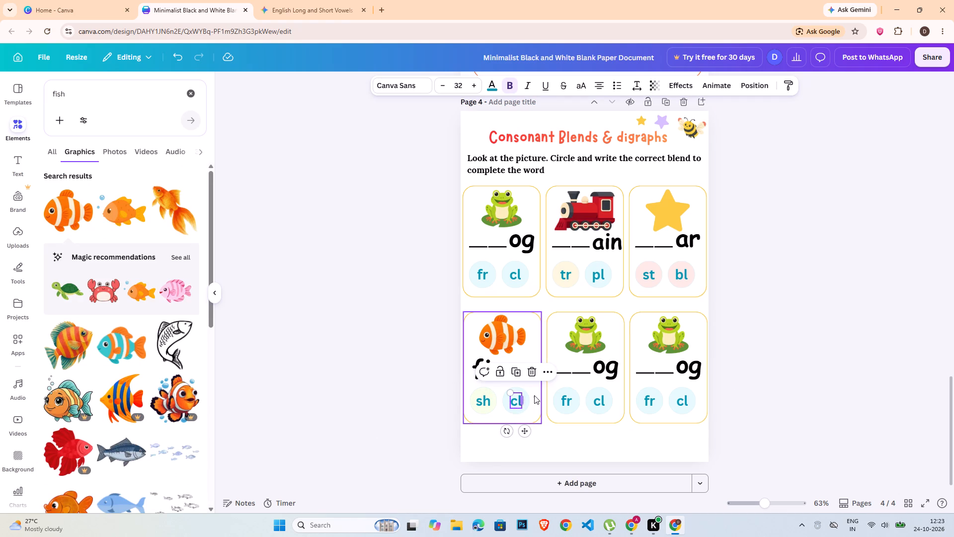
click(535, 390)
click(527, 392)
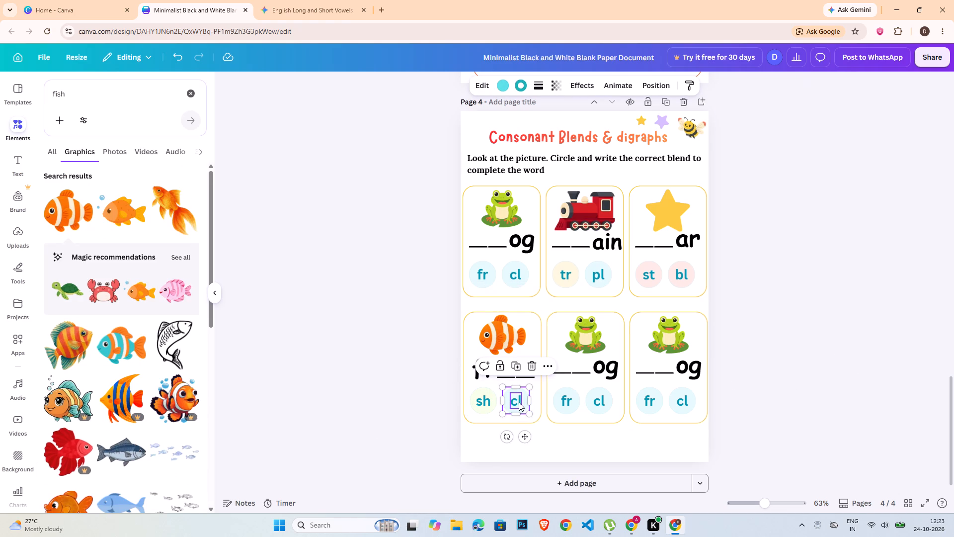
double_click(519, 402)
text(ch)
drag(525, 411, 530, 411)
click(506, 401)
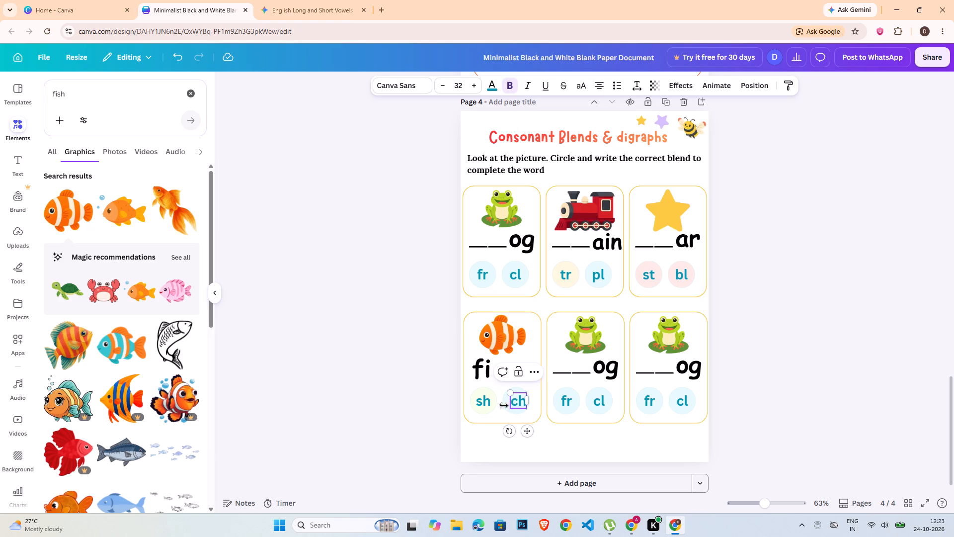
click(501, 410)
click(505, 406)
shift+click(512, 402)
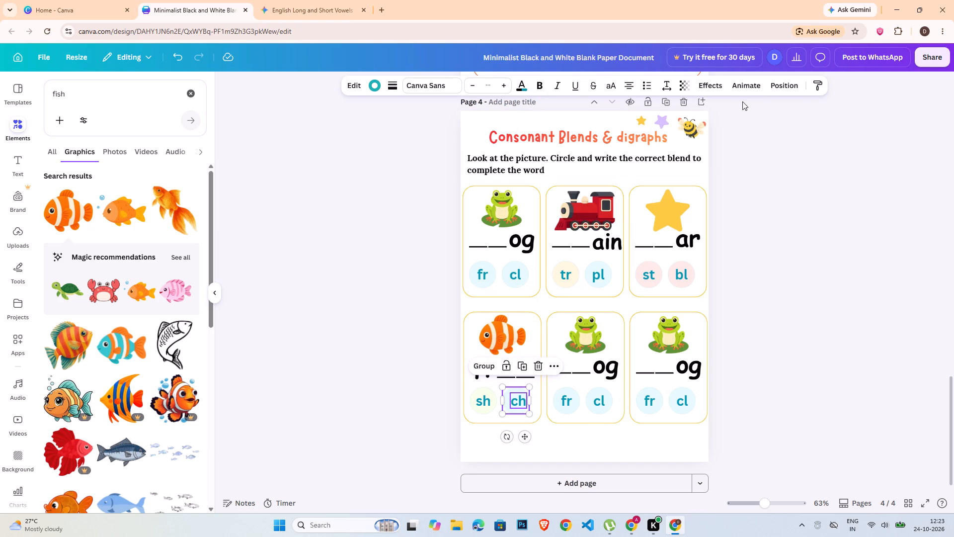
click(777, 86)
click(182, 233)
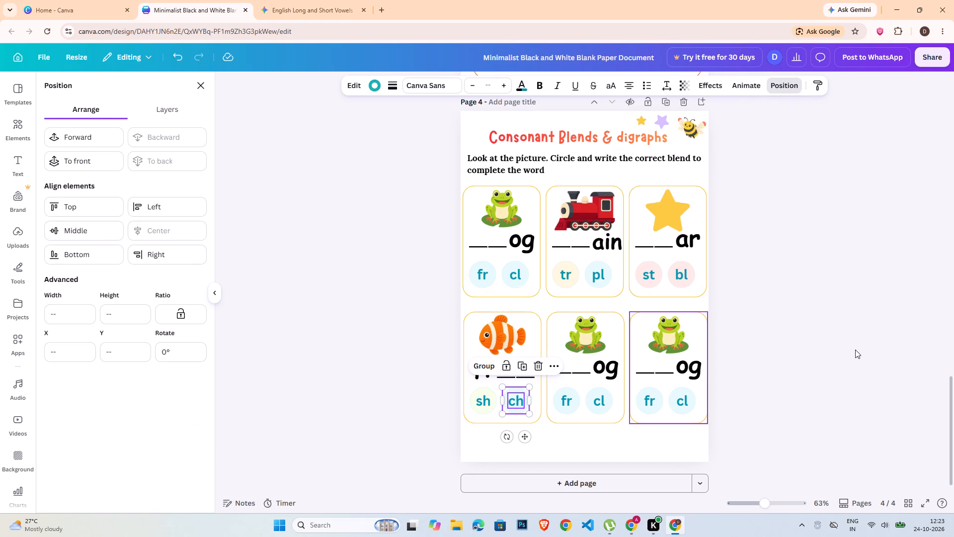
double_click(855, 350)
Recolour the circle behind the fish card's "ch" choice orange.
click(518, 387)
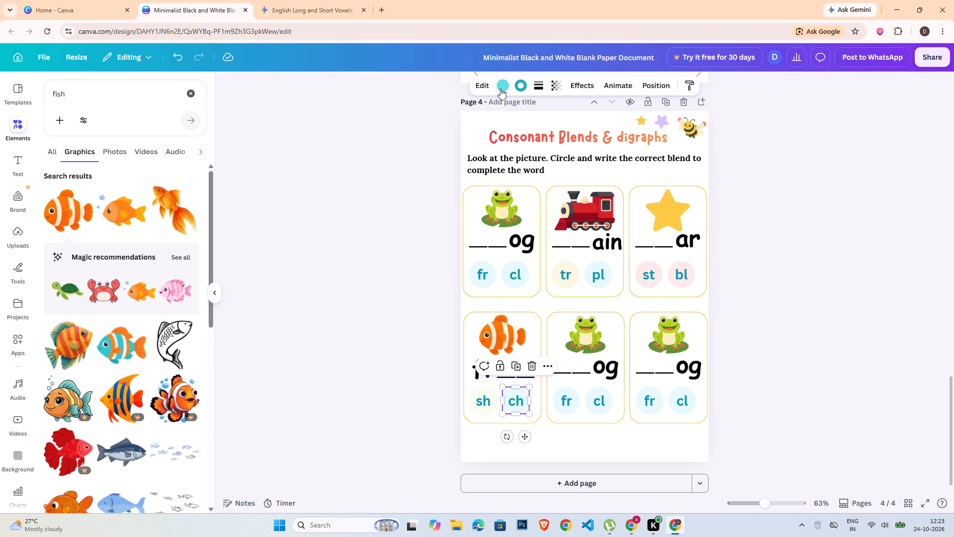
click(500, 89)
scroll(130, 461, down, 2)
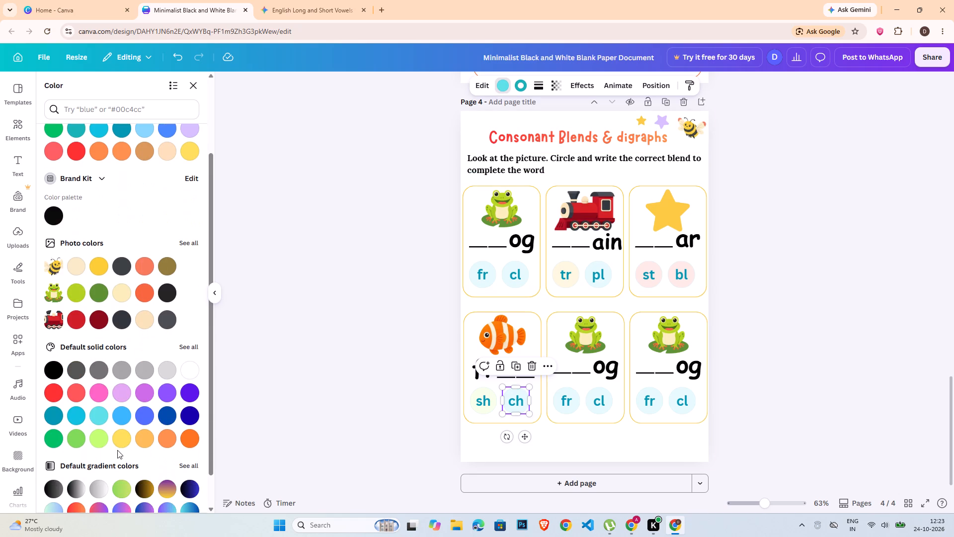
click(152, 435)
double_click(861, 347)
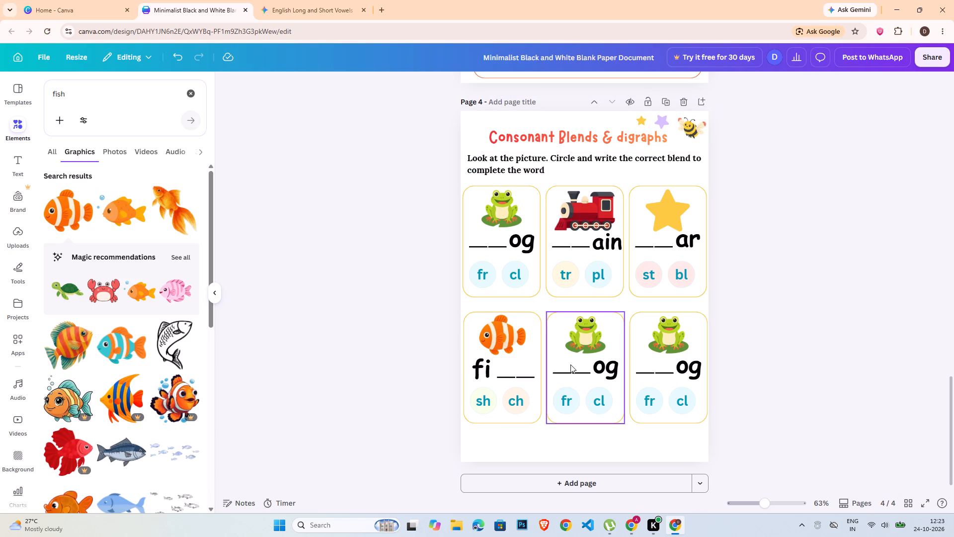
Ungroup the bottom row's middle frog card so its parts can be edited separately.
click(631, 355)
click(597, 353)
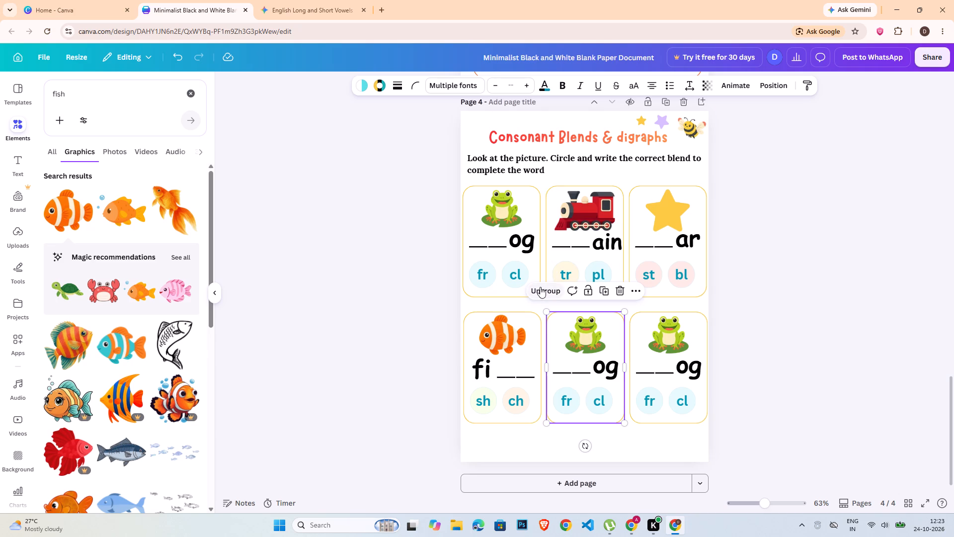
click(540, 287)
click(755, 329)
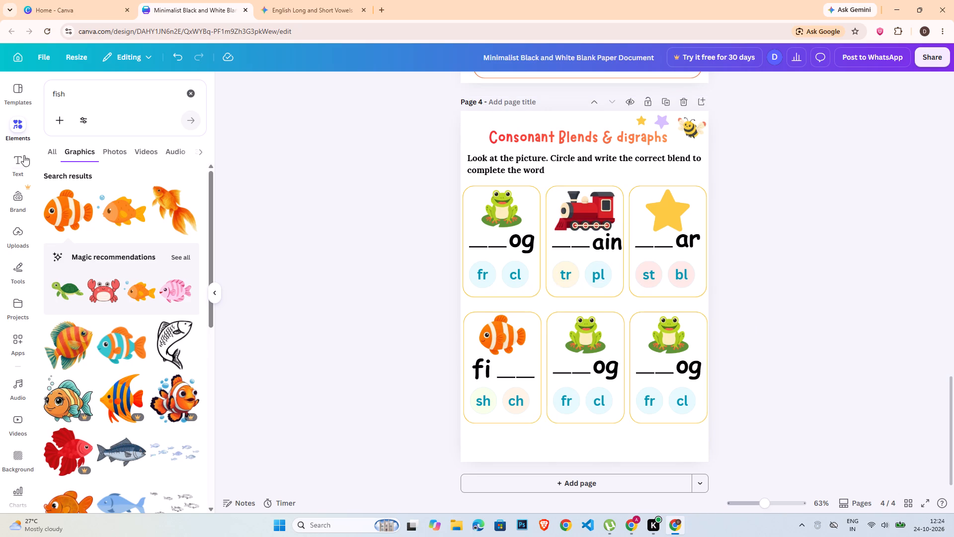
Search the graphics elements for "crab".
double_click(133, 97)
text(ca)
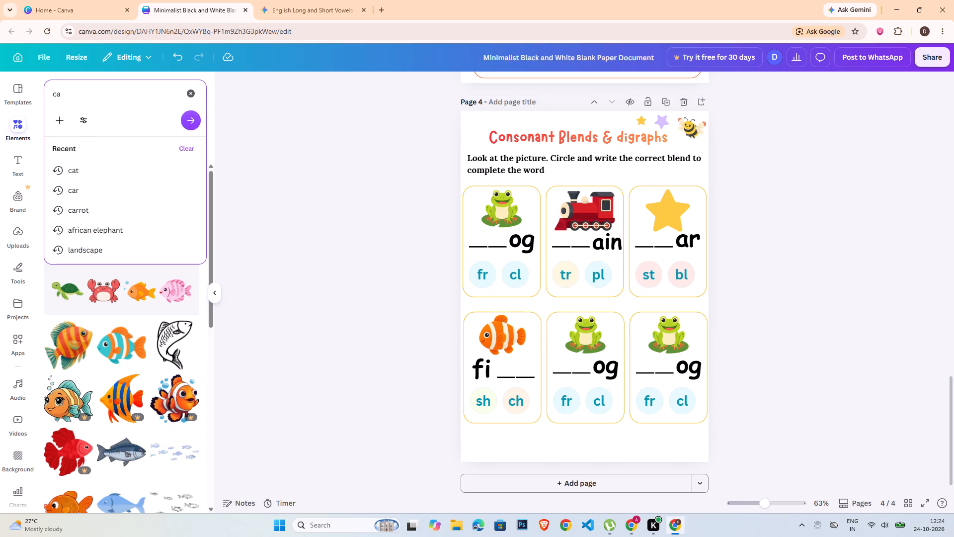
key(BackSpace)
text(rab)
key(Return)
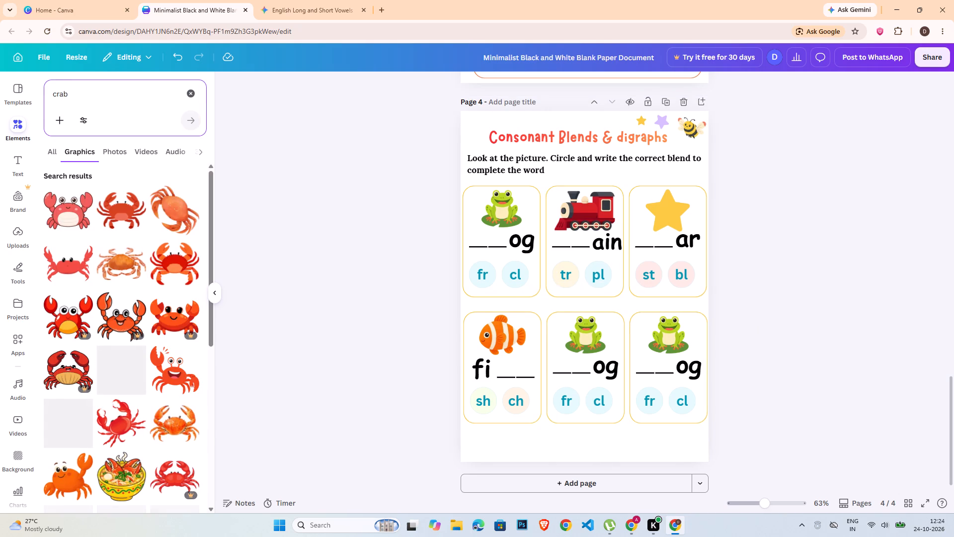
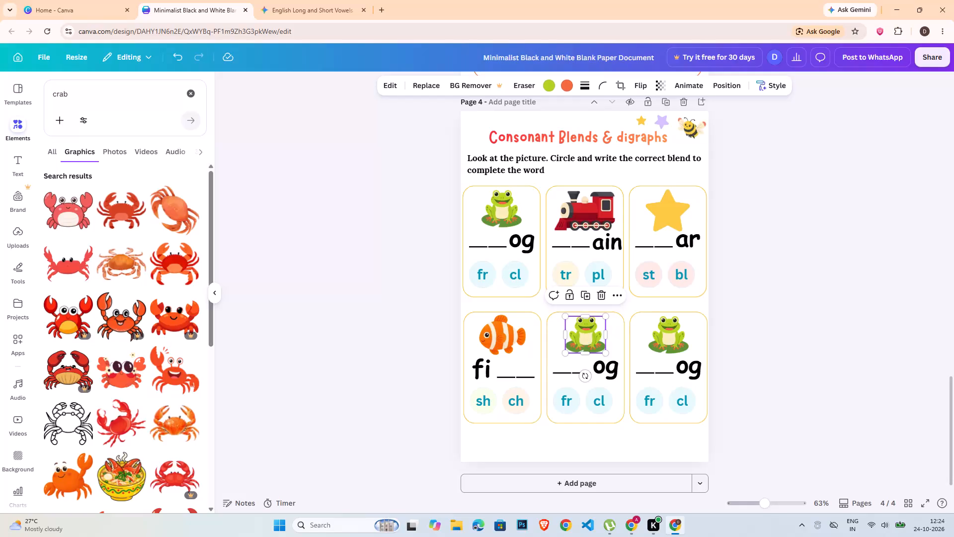
Put a red crab graphic in place of the frog on the bottom row's middle card, shrunk to fit above the blanks.
click(109, 204)
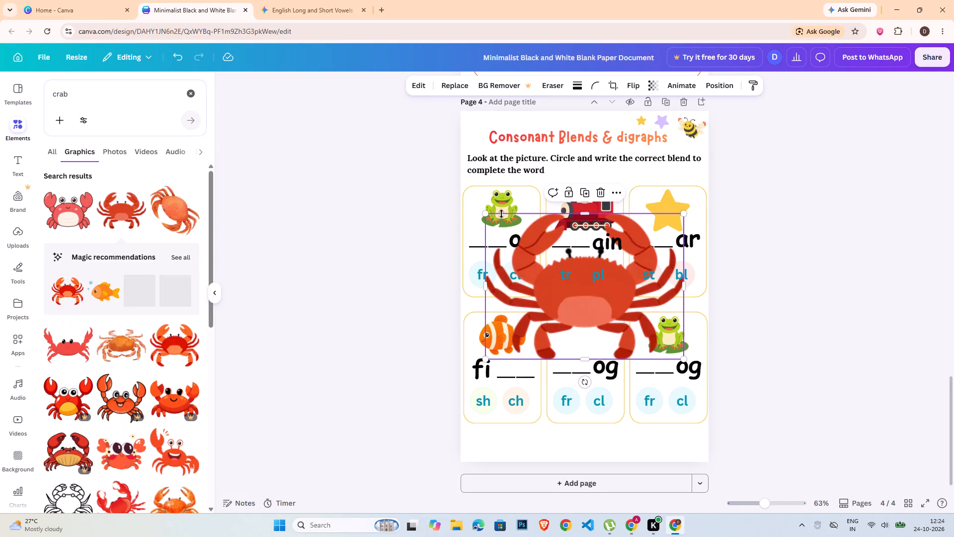
drag(483, 214, 641, 320)
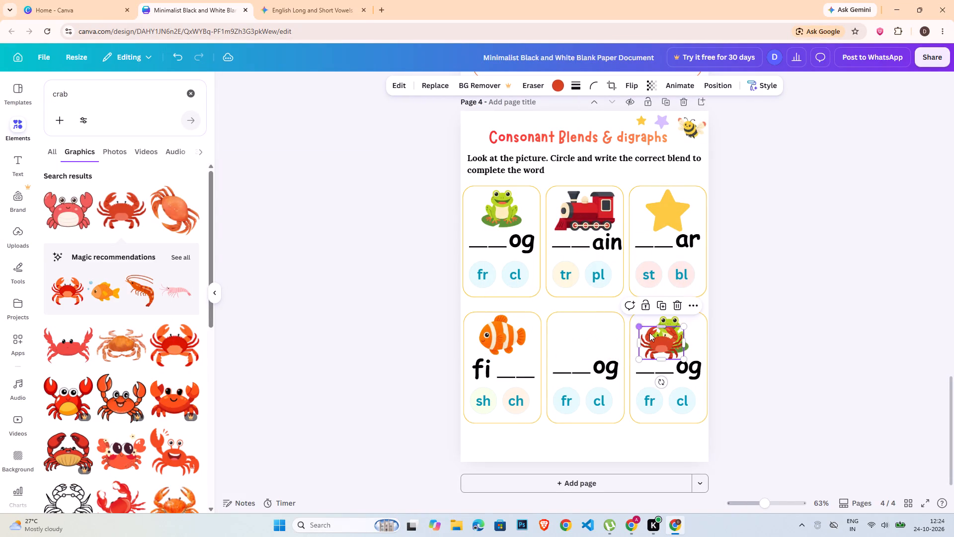
drag(655, 337, 577, 329)
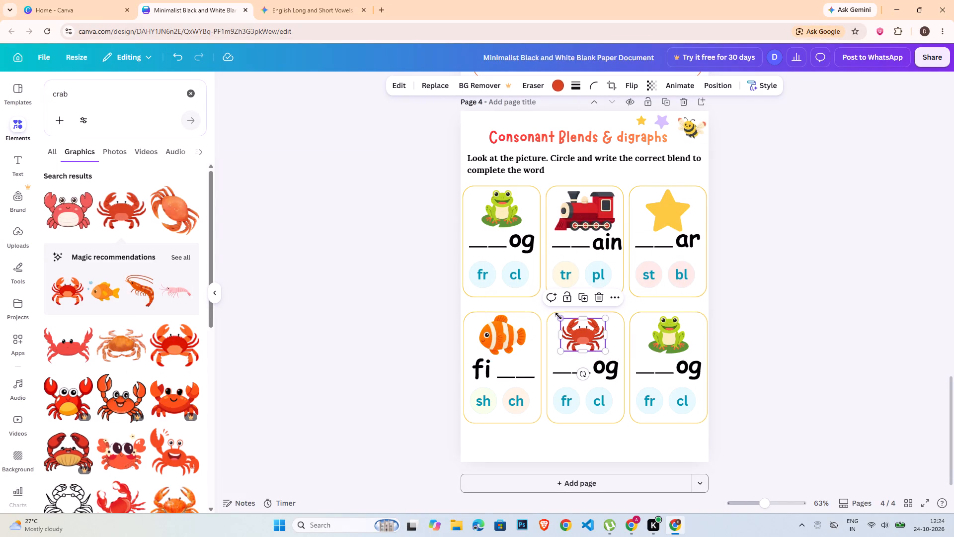
drag(558, 316, 554, 313)
click(565, 326)
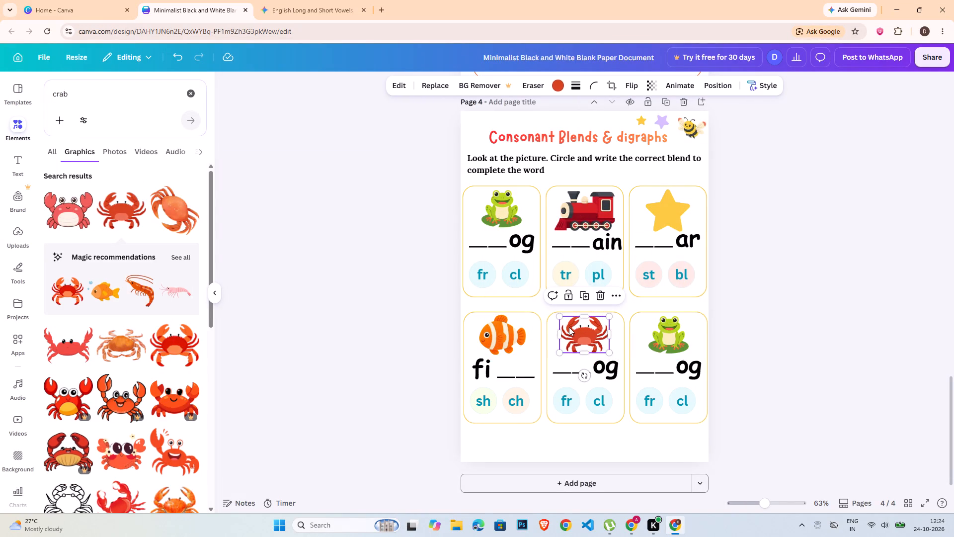
Centre the crab picture horizontally within its card's frame.
click(558, 335)
click(554, 339)
shift+click(581, 337)
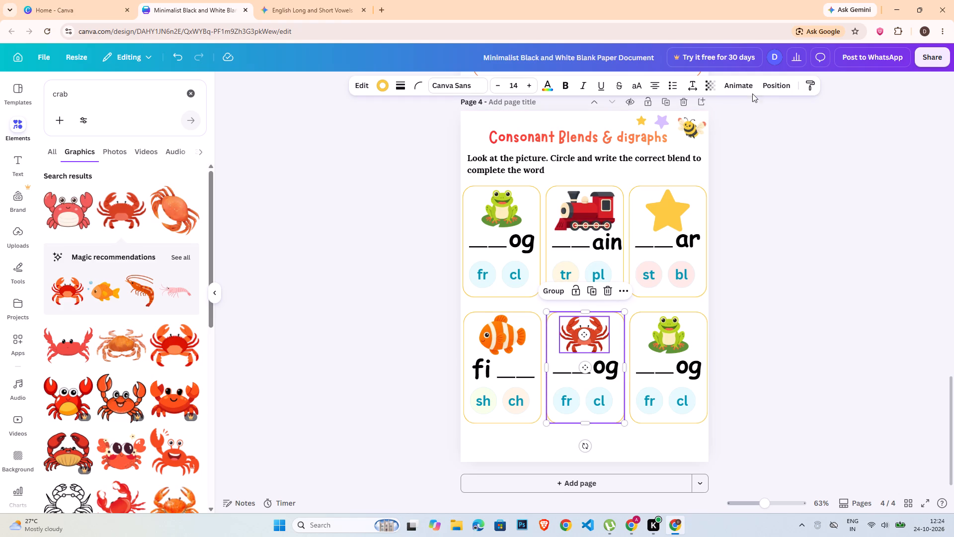
click(764, 91)
click(152, 224)
double_click(845, 277)
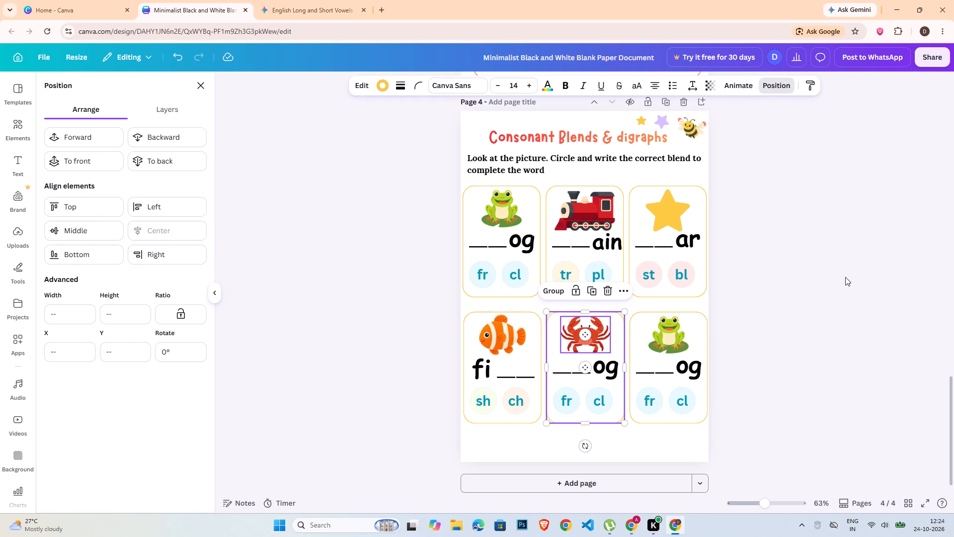
Change the crab card's word part to "ab" and widen its text box so it fits on one line.
double_click(608, 367)
key(a)
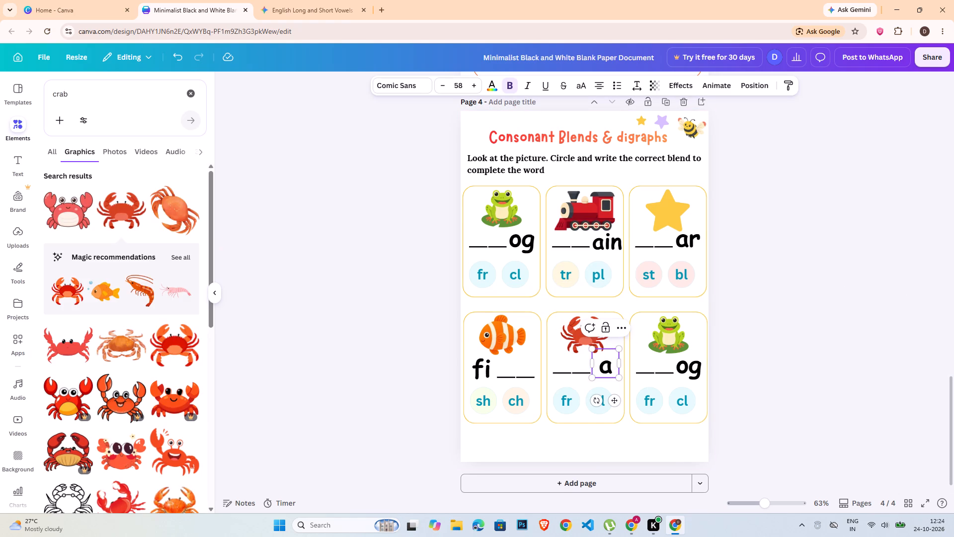
key(b)
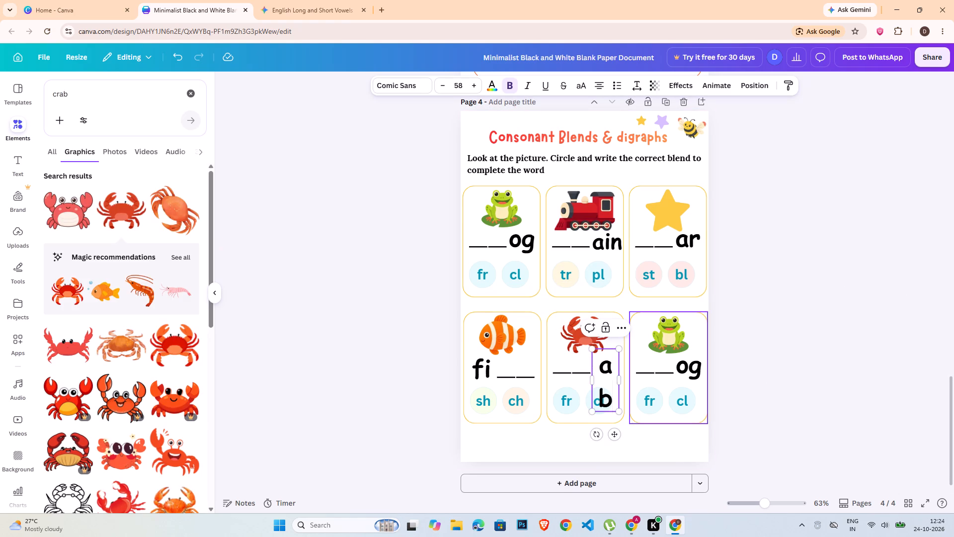
click(620, 381)
click(802, 352)
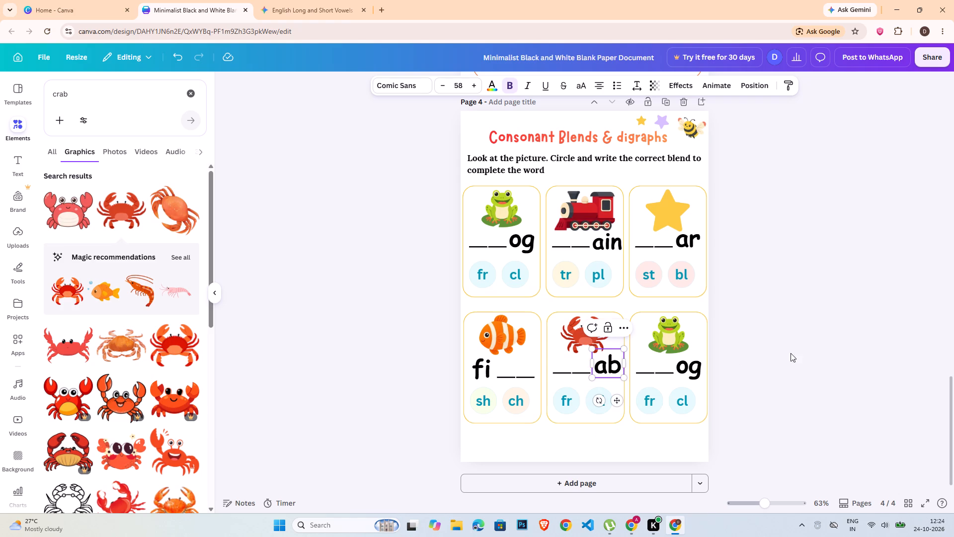
Change the crab card's "fr" choice to "cr".
double_click(572, 402)
key(c)
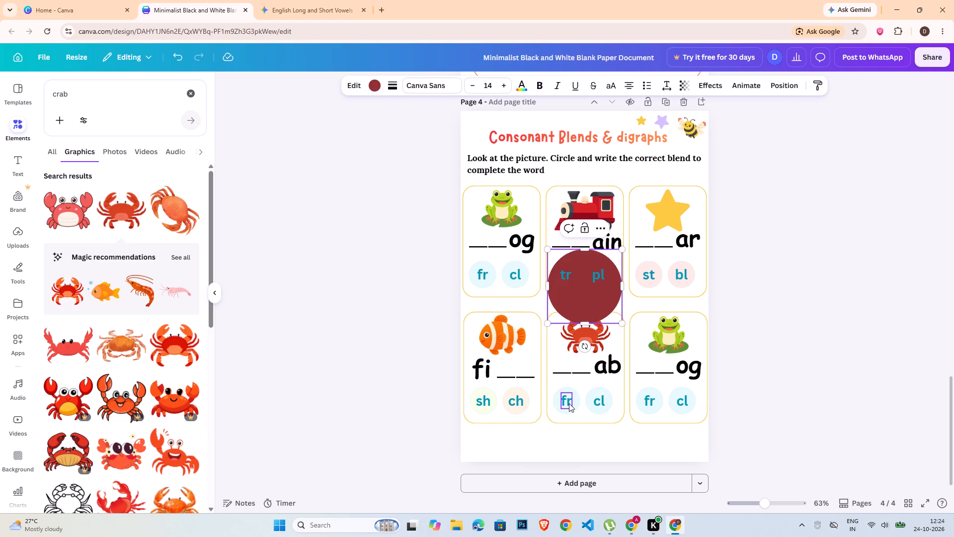
key(ctrl+z)
double_click(569, 403)
key(c)
key(r)
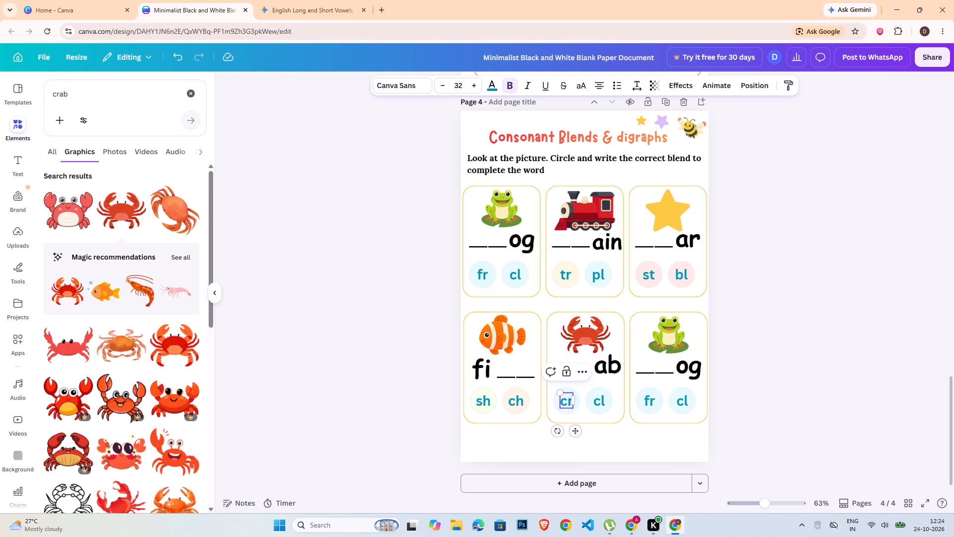
click(724, 391)
Recolour the circle behind the crab card's "cr" choice purple.
click(567, 410)
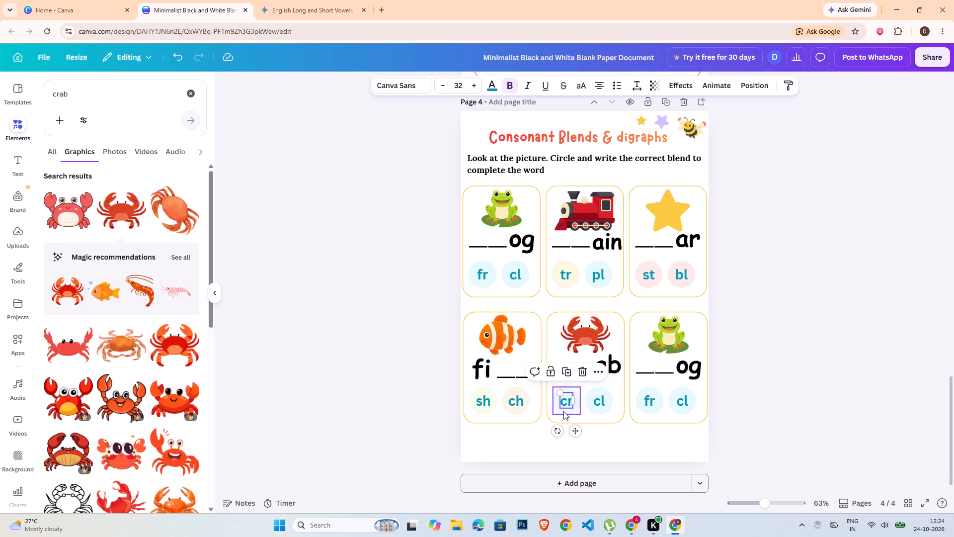
click(563, 411)
click(502, 86)
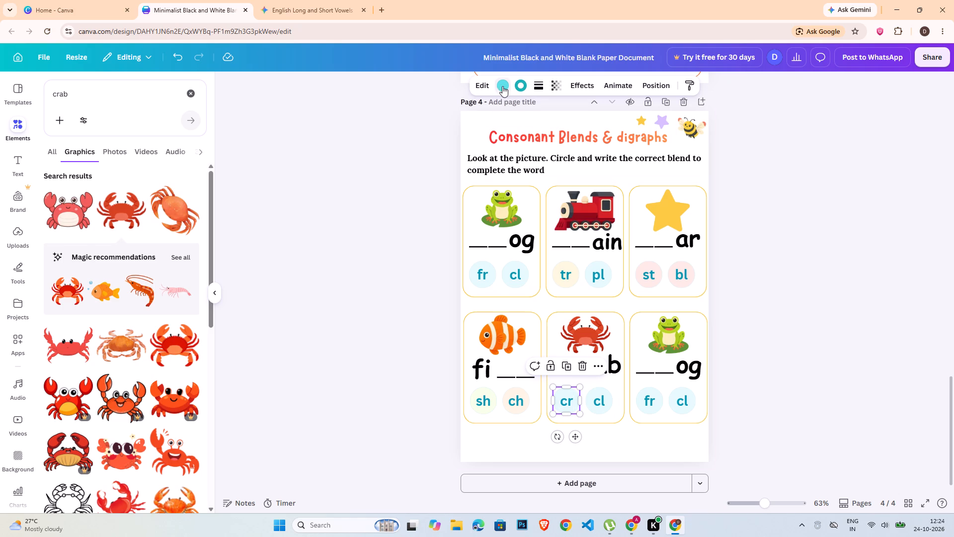
click(118, 244)
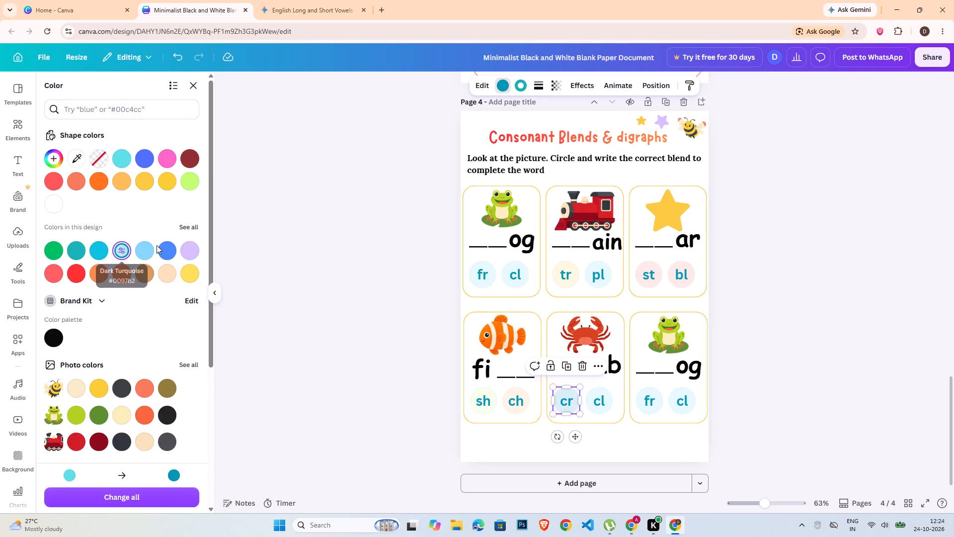
scroll(159, 335, down, 3)
click(162, 361)
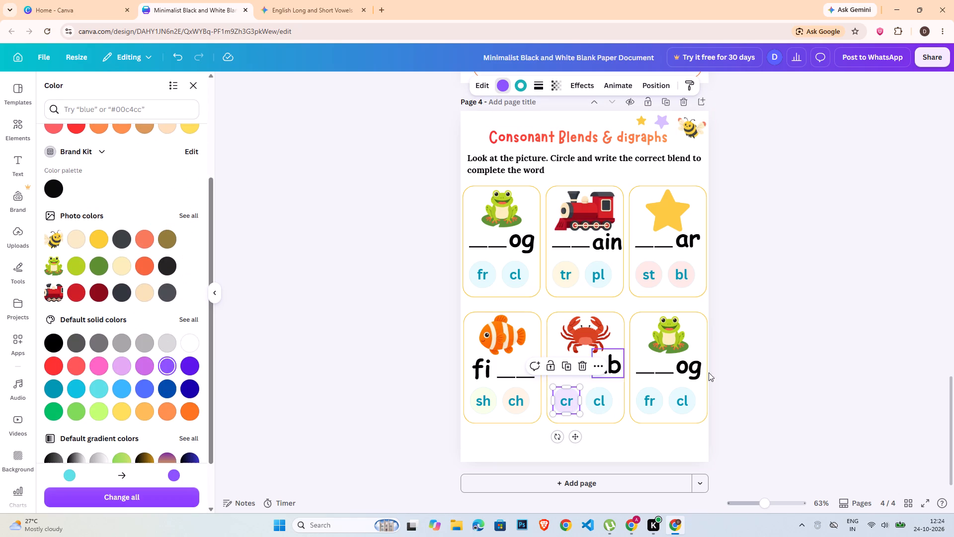
double_click(780, 367)
Recolour the circle behind the crab card's "cl" choice orange.
click(603, 412)
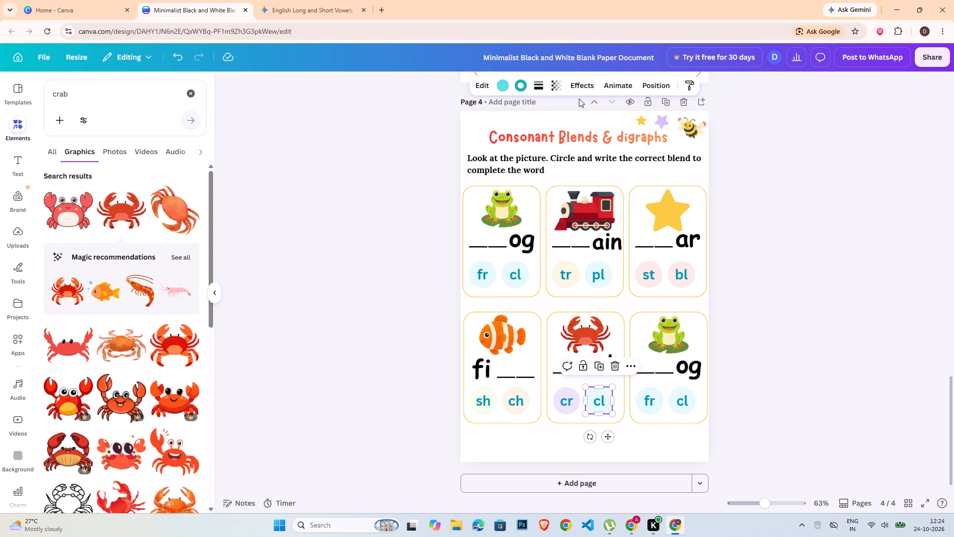
click(508, 89)
scroll(175, 483, down, 3)
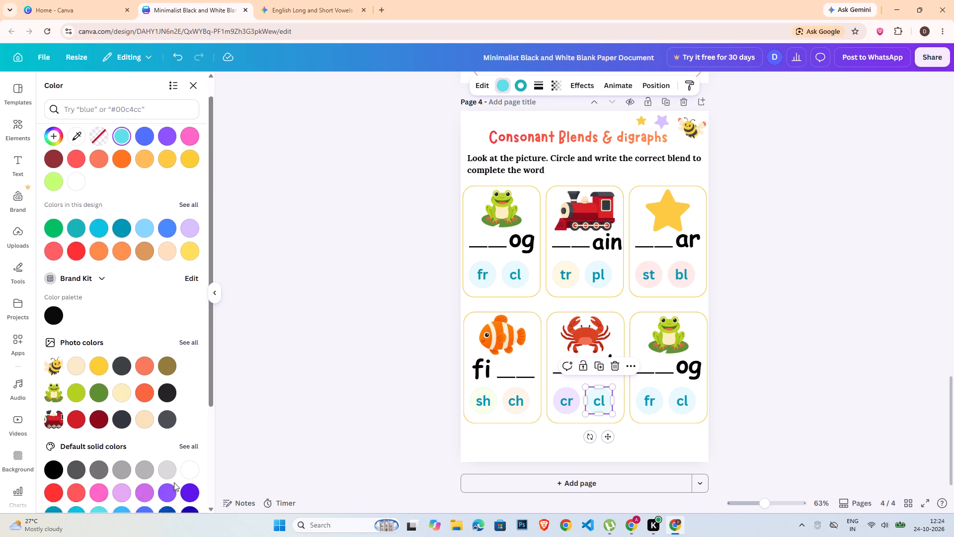
click(184, 413)
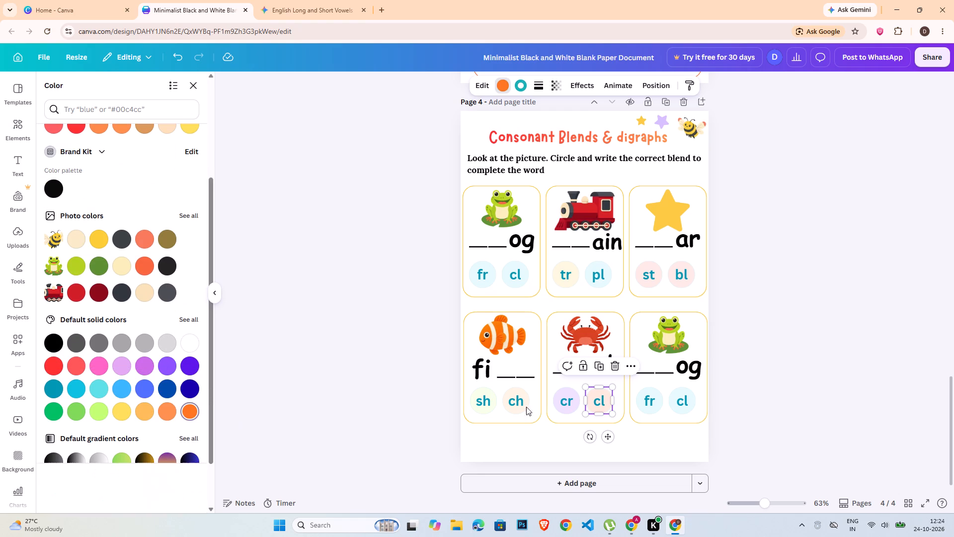
double_click(769, 358)
Change the crab card's "cl" choice to "gl" and widen its text box to one line.
double_click(569, 398)
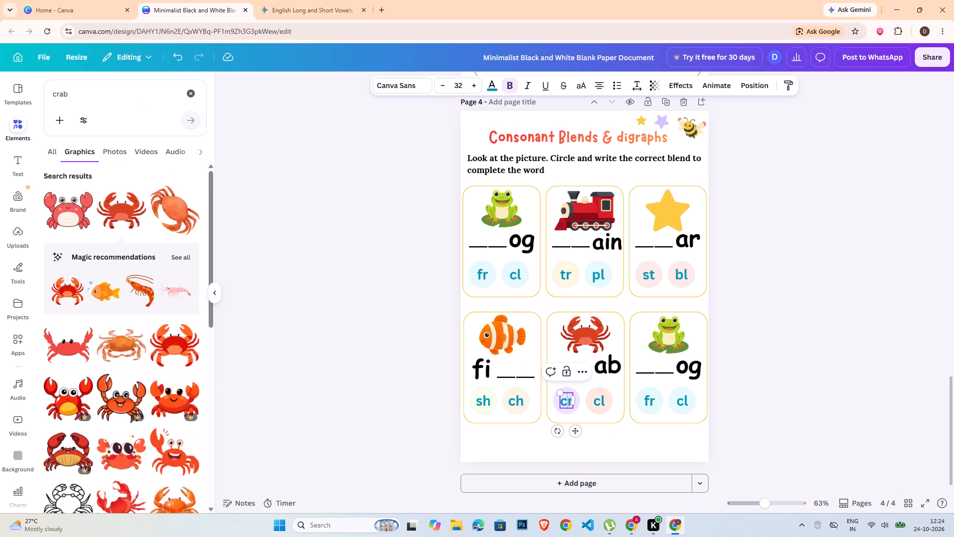
double_click(598, 404)
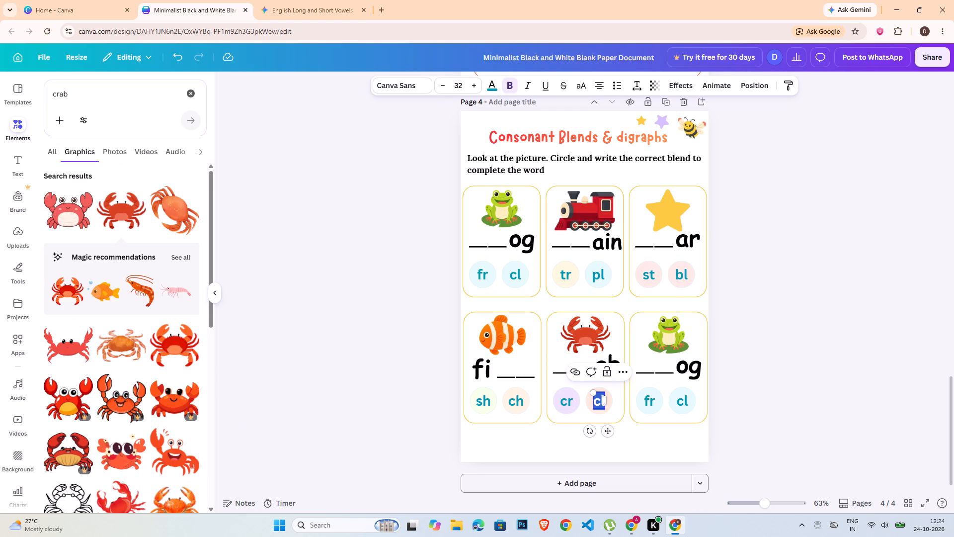
key(g)
key(l)
drag(609, 411, 613, 411)
Check the alignment of "cr" with its circle and centre "gl" horizontally in its own circle.
click(569, 393)
click(573, 393)
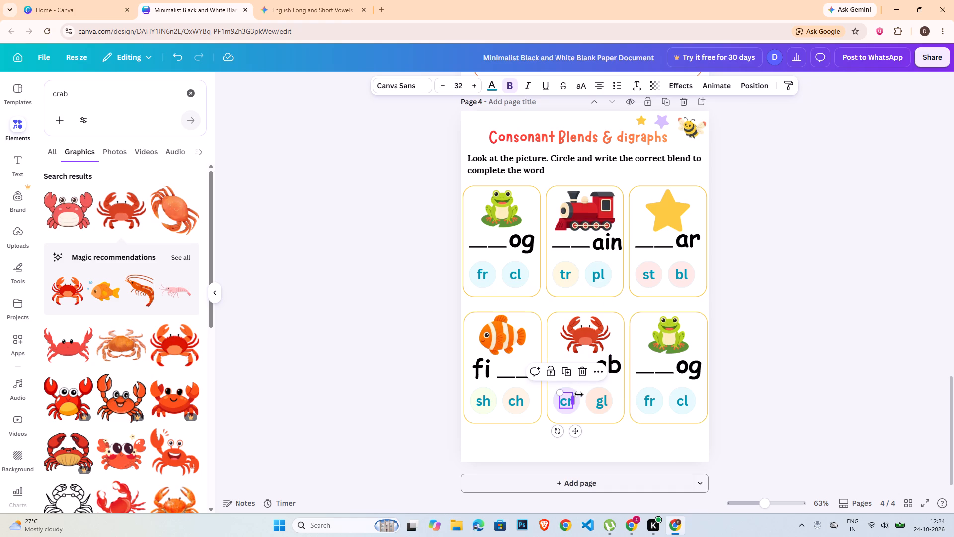
click(582, 394)
click(578, 394)
shift+click(570, 407)
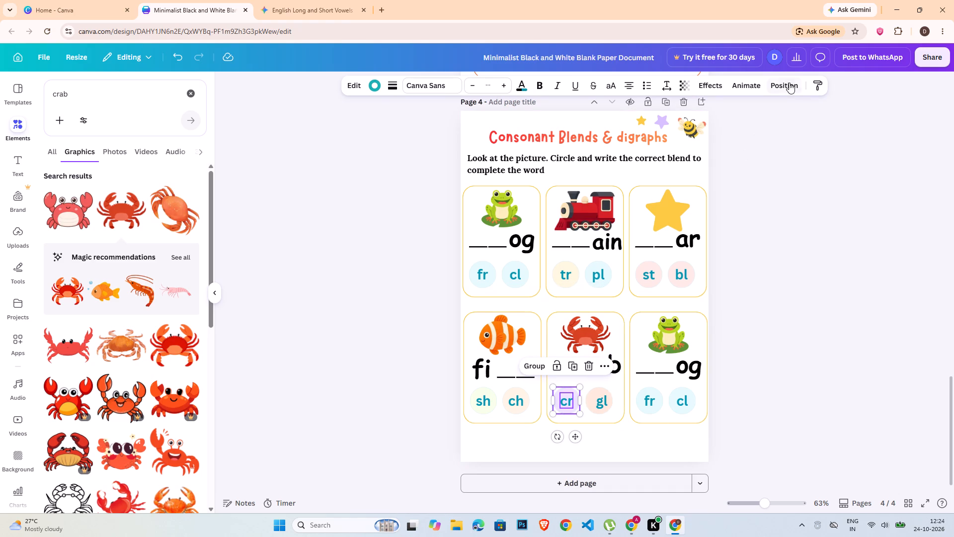
click(789, 83)
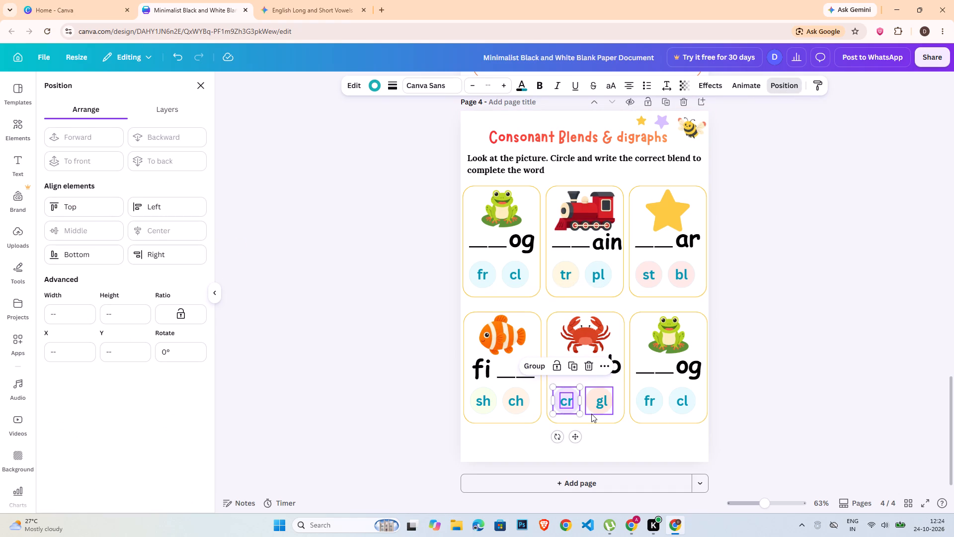
click(591, 411)
shift+click(599, 407)
click(175, 237)
double_click(788, 290)
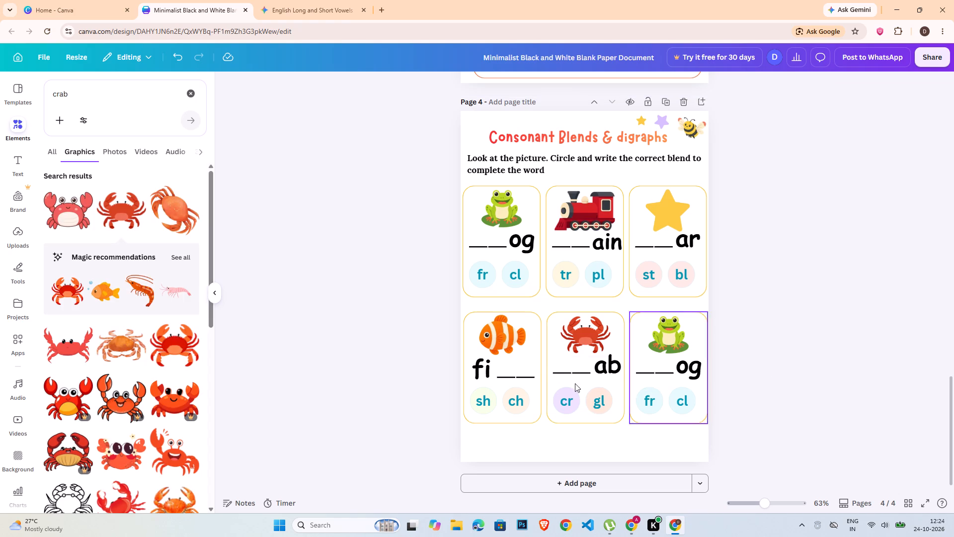
Nudge the crab card's two blank lines and "ab" text down slightly together.
click(563, 371)
shift+click(590, 373)
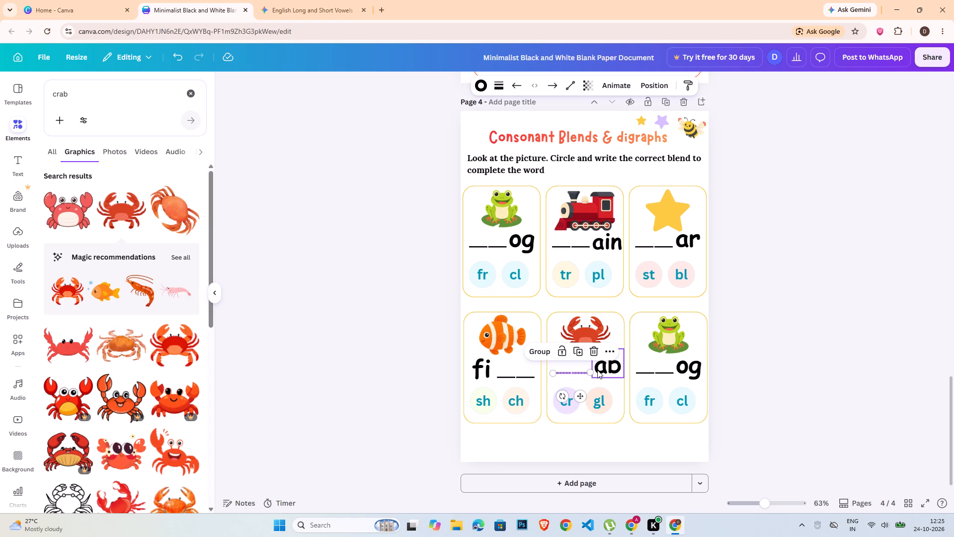
shift+click(597, 370)
key(Down)
key(Down)
key(Down)
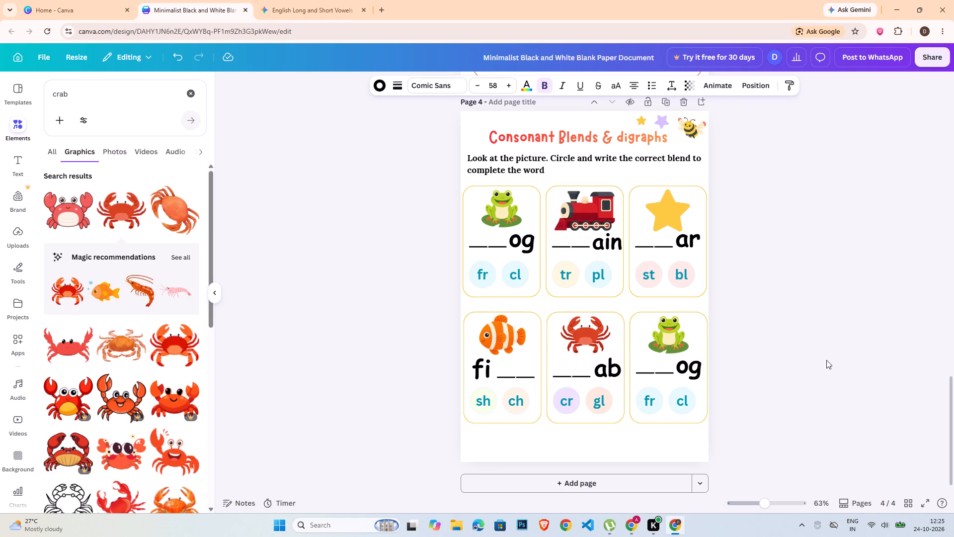
click(854, 371)
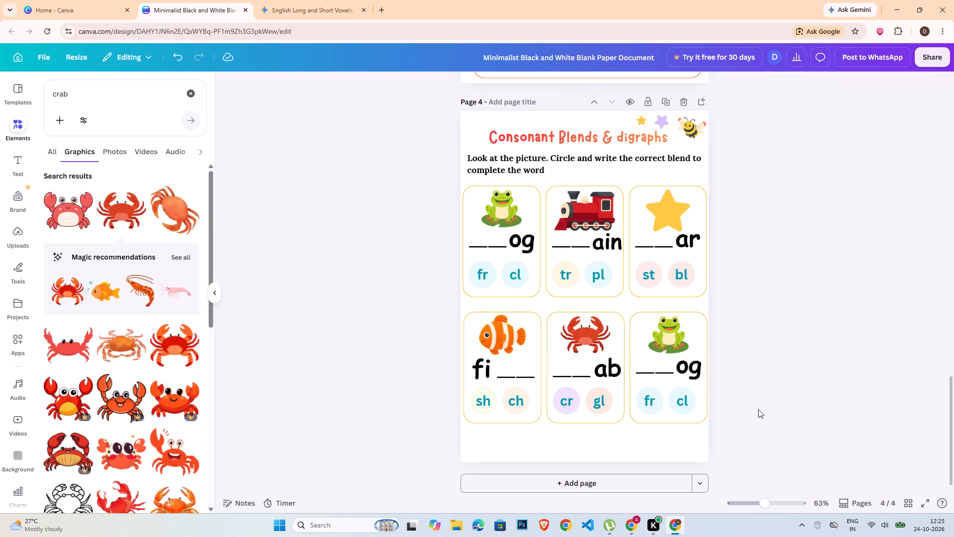
Ungroup the first blank line on the top row's frog card so it can be edited separately.
click(484, 245)
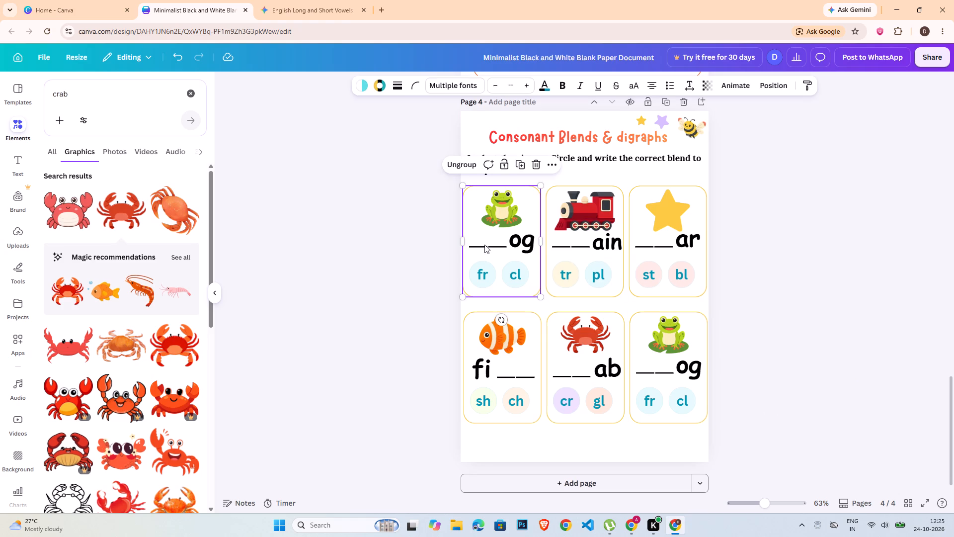
click(480, 247)
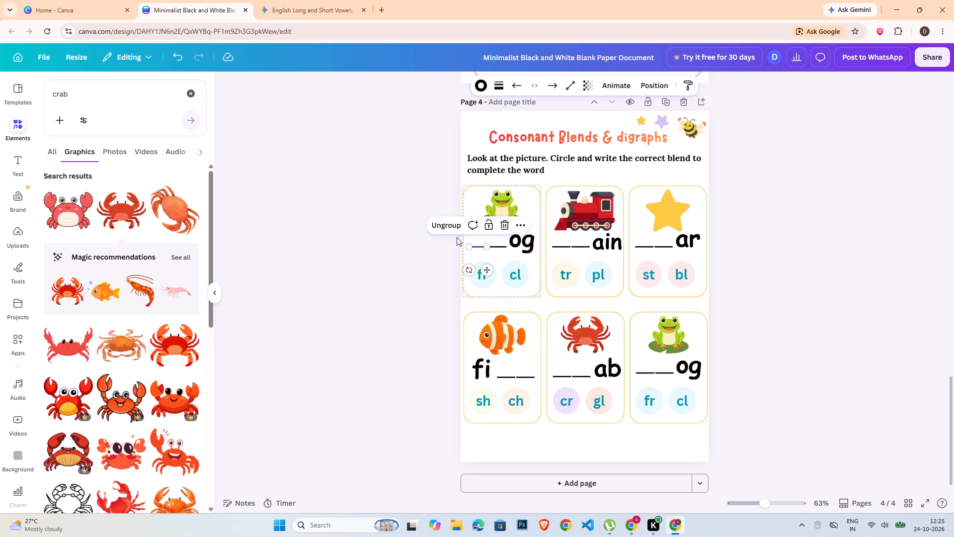
click(453, 226)
click(398, 246)
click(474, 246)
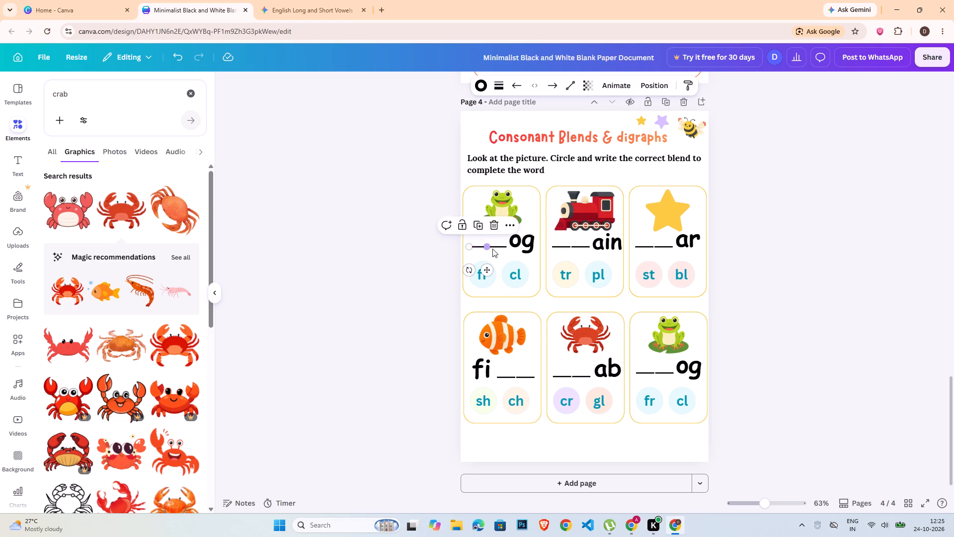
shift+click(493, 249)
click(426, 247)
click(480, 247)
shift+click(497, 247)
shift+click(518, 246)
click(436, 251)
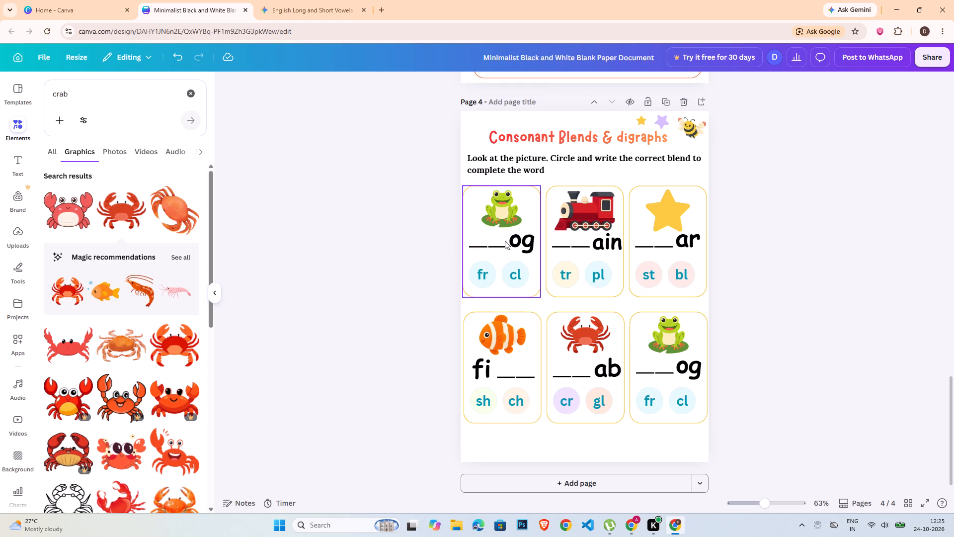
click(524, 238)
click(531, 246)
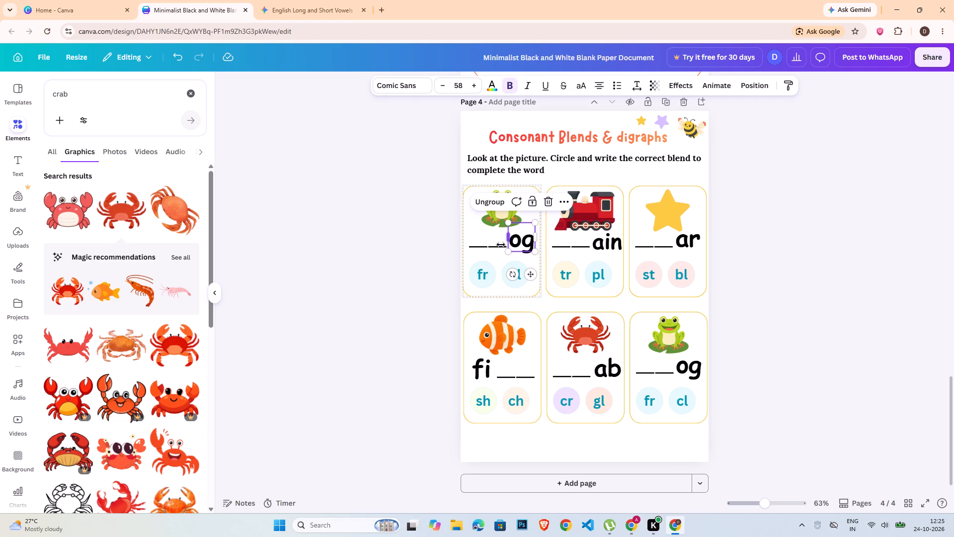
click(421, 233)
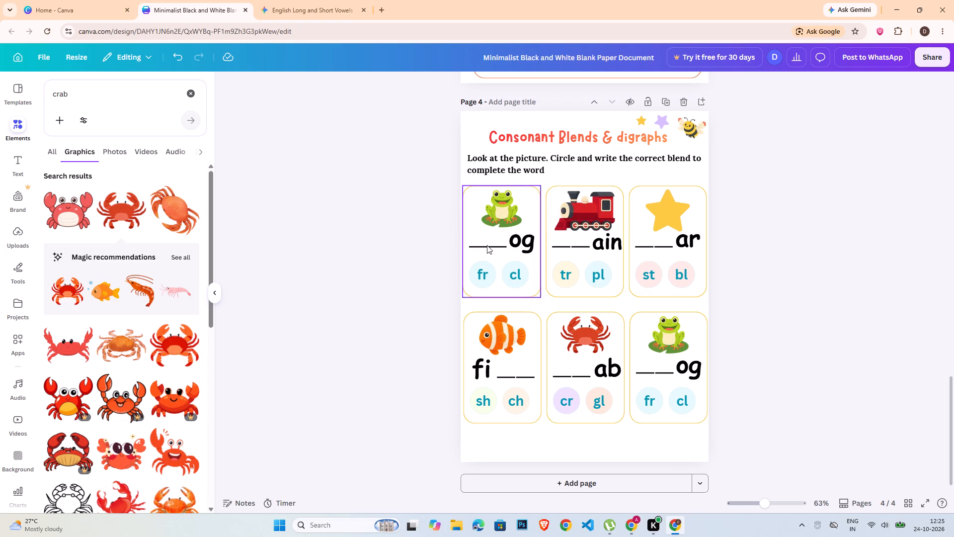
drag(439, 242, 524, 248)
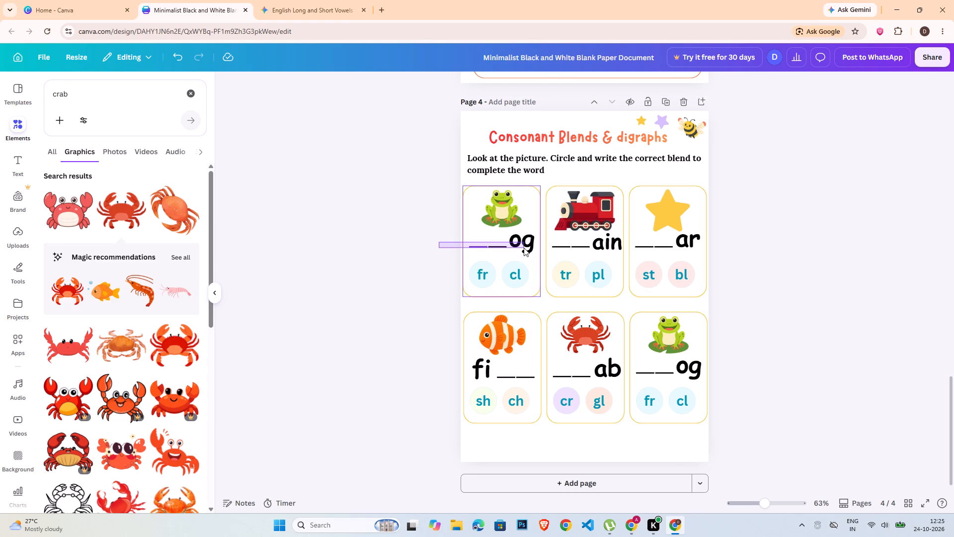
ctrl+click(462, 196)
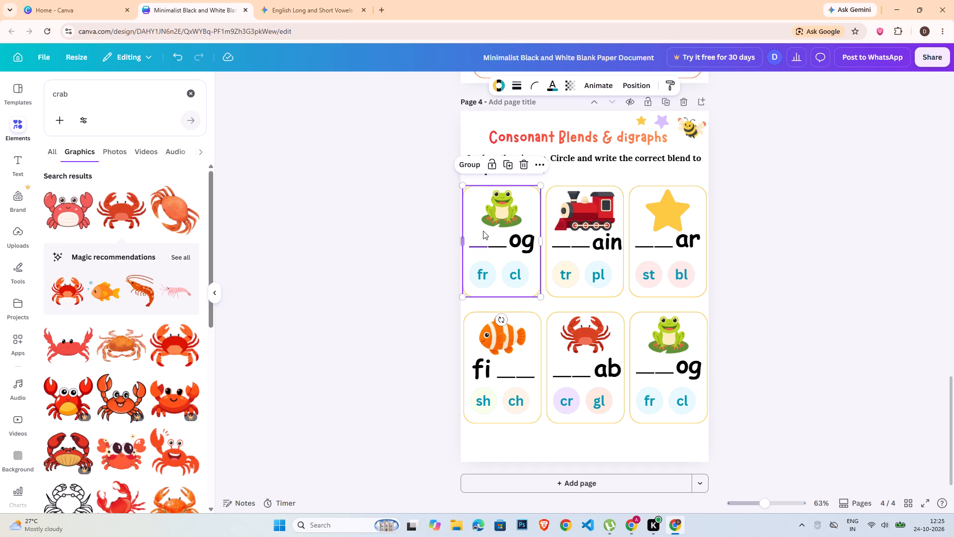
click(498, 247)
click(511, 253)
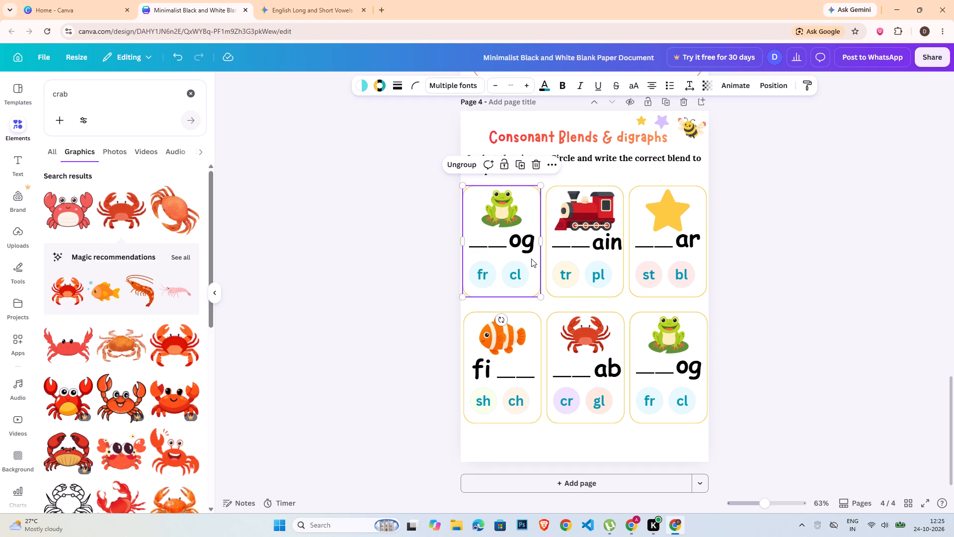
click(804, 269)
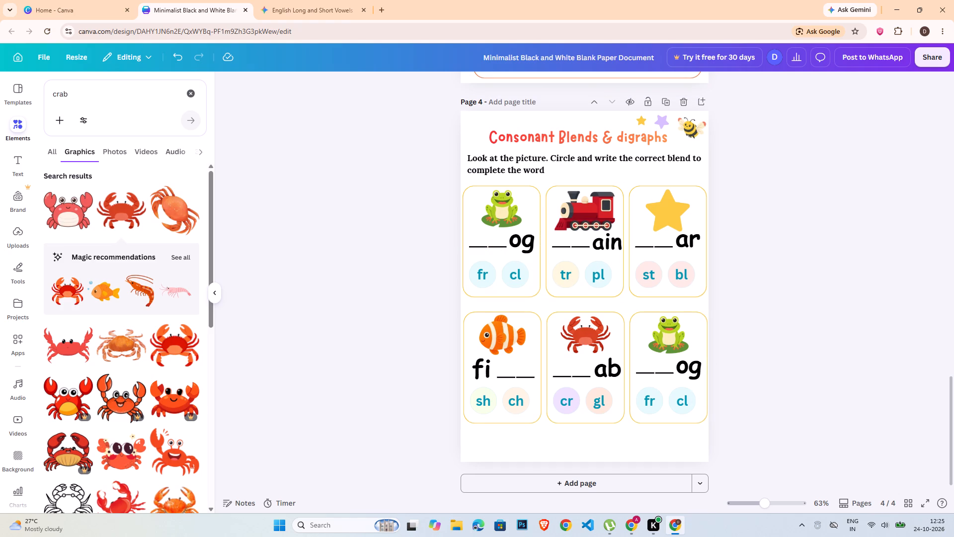
Search the graphics for "brush" and add the brown wooden paintbrush picture to the page.
double_click(122, 95)
text(brush)
key(Return)
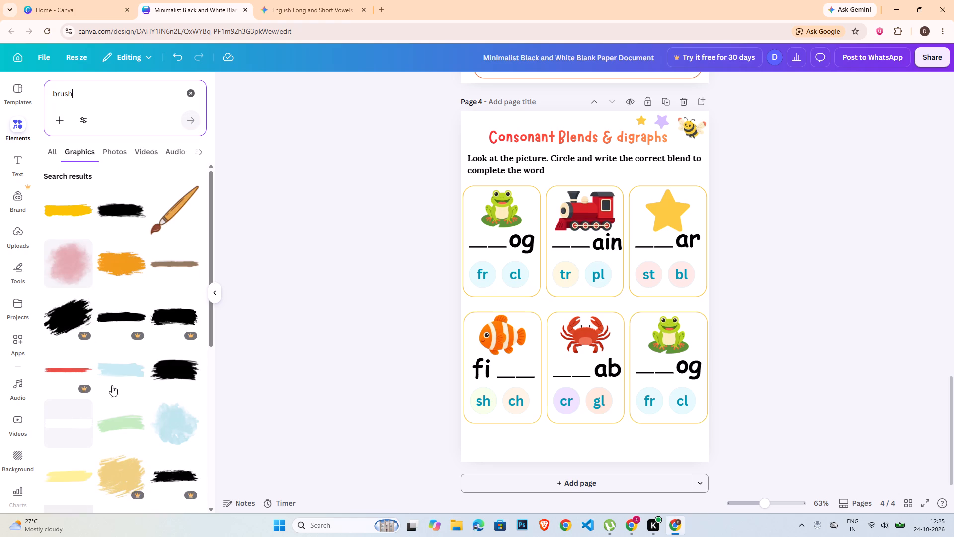
scroll(153, 363, down, 4)
scroll(154, 363, up, 5)
click(182, 211)
Ungroup the bottom row's frog card and delete its frog picture.
click(677, 342)
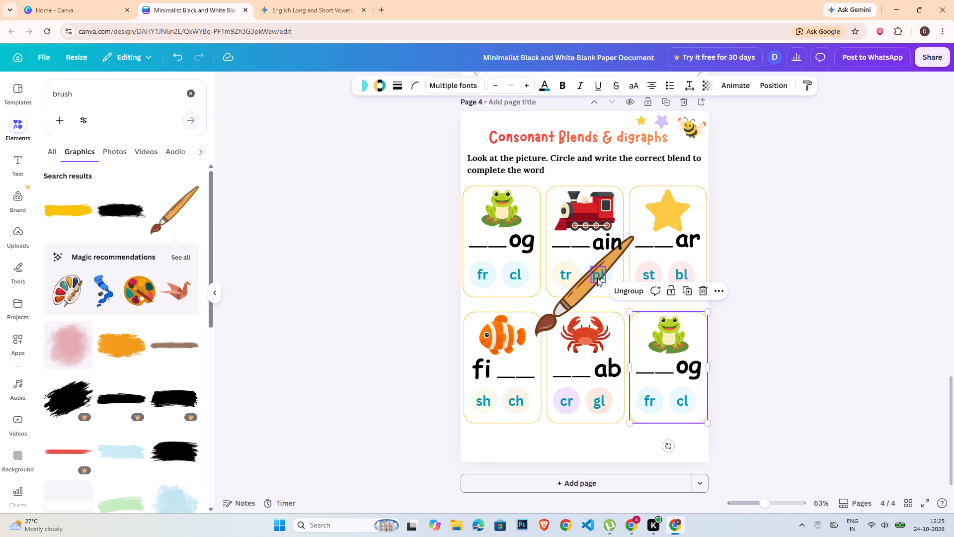
click(616, 288)
click(819, 338)
click(679, 341)
key(Delete)
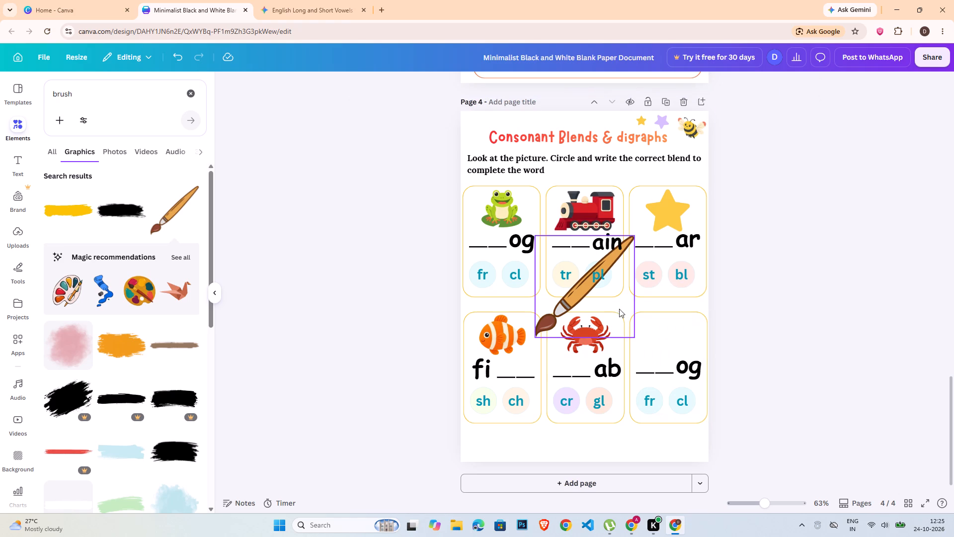
Move the paintbrush into the emptied bottom-row card and shrink it to fit above the blanks.
click(571, 308)
drag(562, 310, 663, 334)
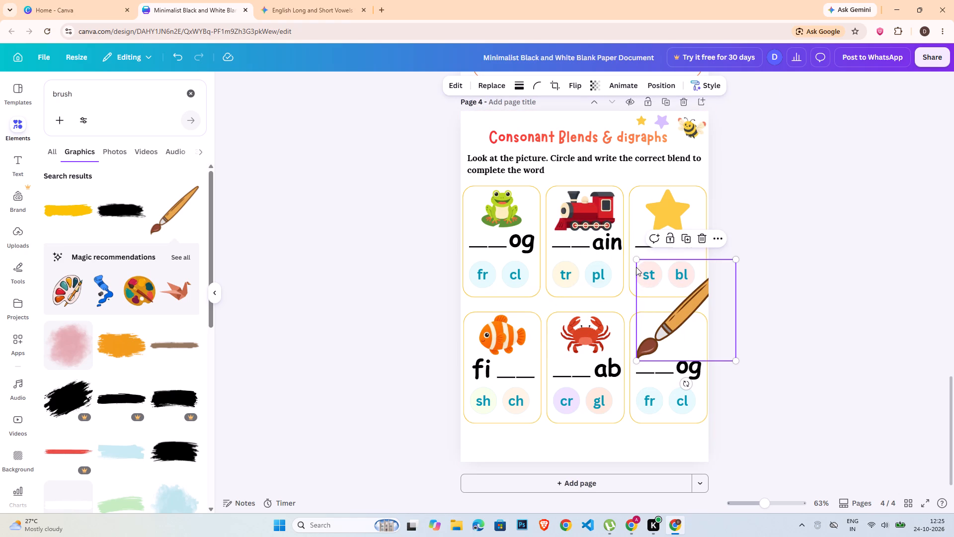
drag(636, 263, 691, 318)
drag(711, 341, 677, 337)
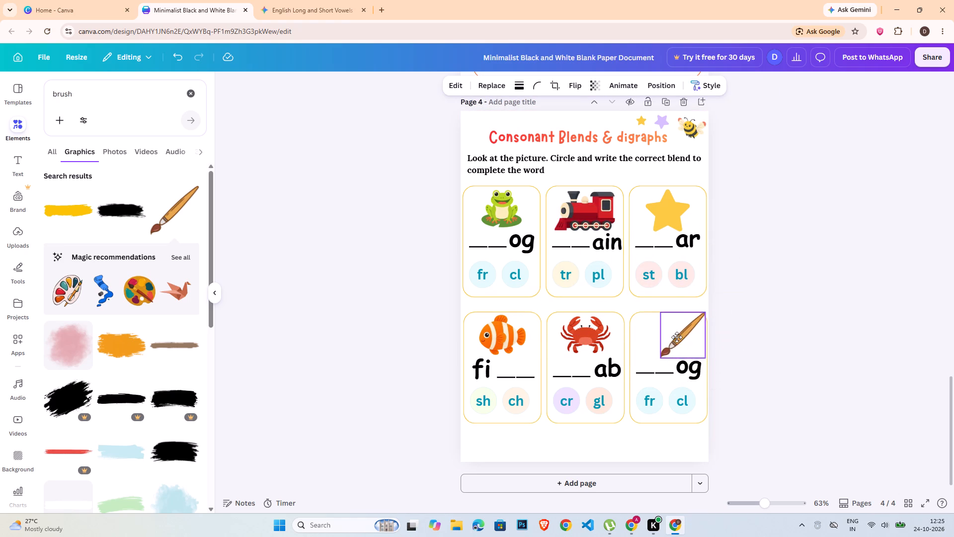
drag(677, 337, 664, 341)
click(729, 343)
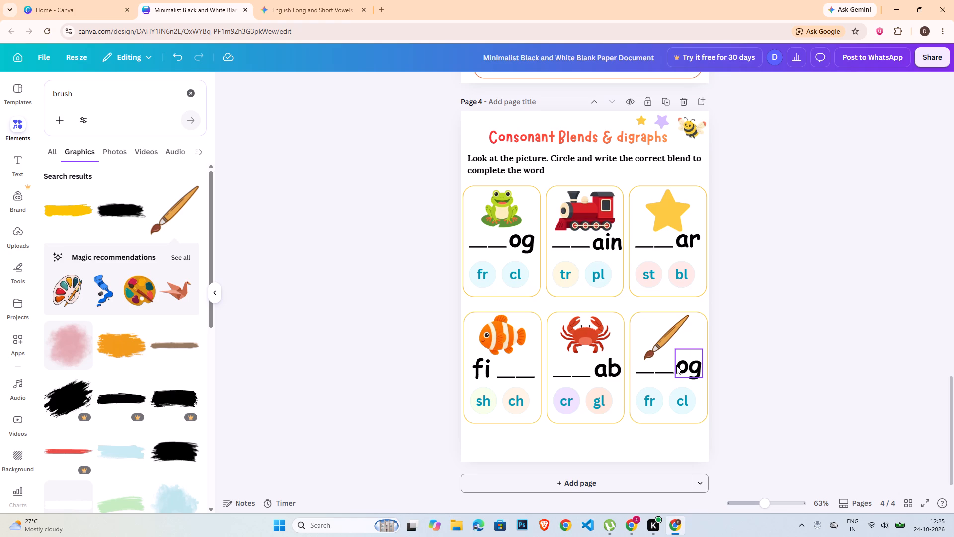
Move the "og" text on the paintbrush card to the card's left side, where the blanks start.
click(668, 371)
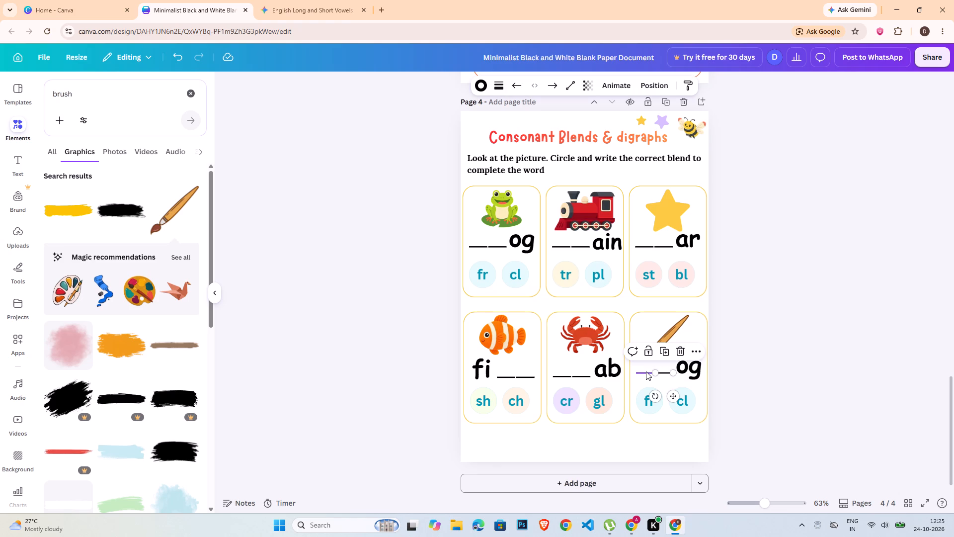
shift+click(645, 371)
click(617, 352)
click(682, 370)
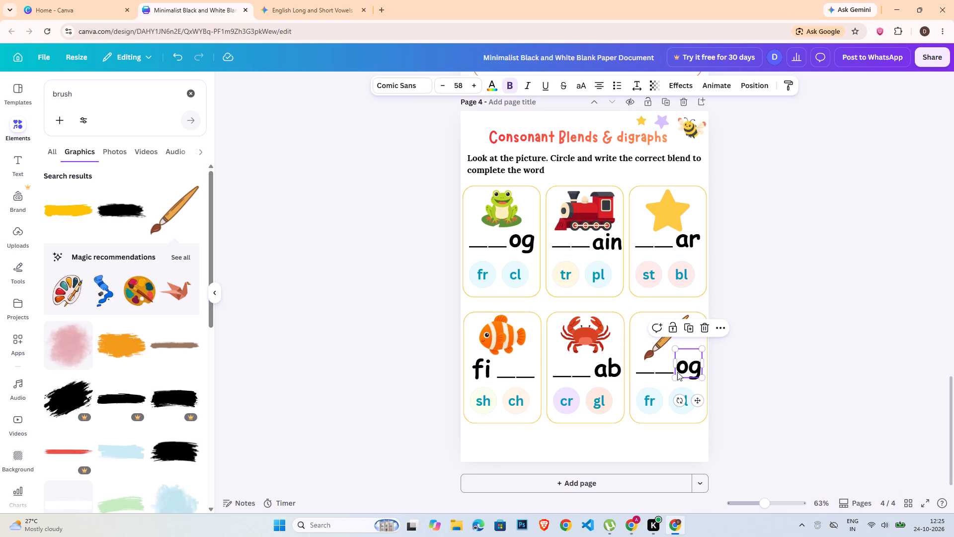
key(Left)
key(Left)
key(Left)
key(Left)
key(Left)
key(Left)
key(Left)
key(Left)
key(Left)
key(Left)
key(Left)
key(Left)
key(Left)
key(Left)
key(Left)
key(Left)
key(Left)
key(Left)
key(Left)
key(Left)
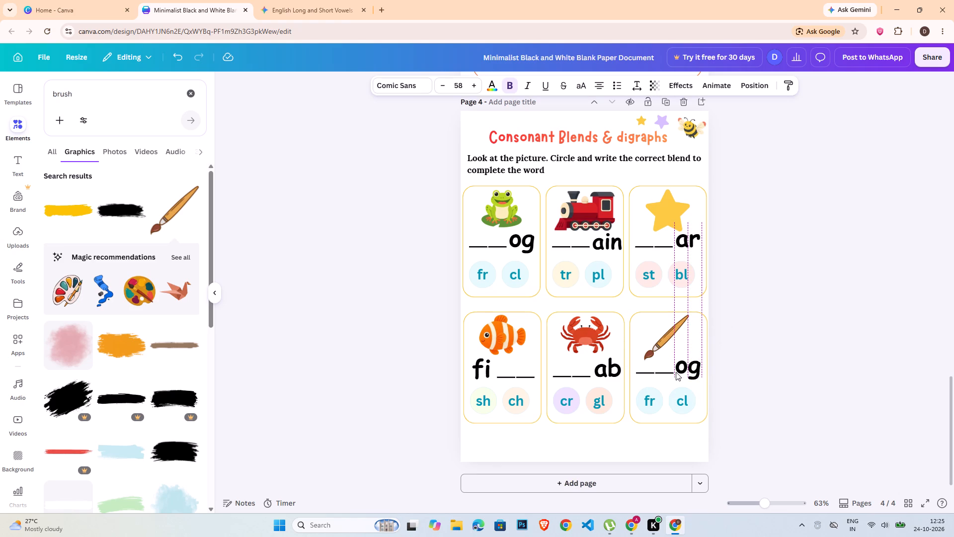
key(Left)
key(Left)
key(Left)
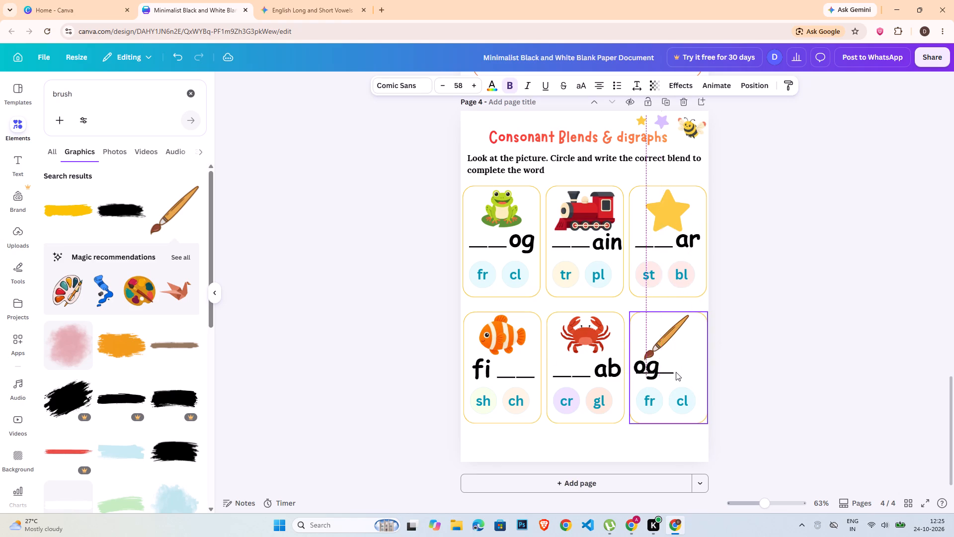
Shift the paintbrush card's two blank lines together to the right so they follow the "og" text.
click(670, 374)
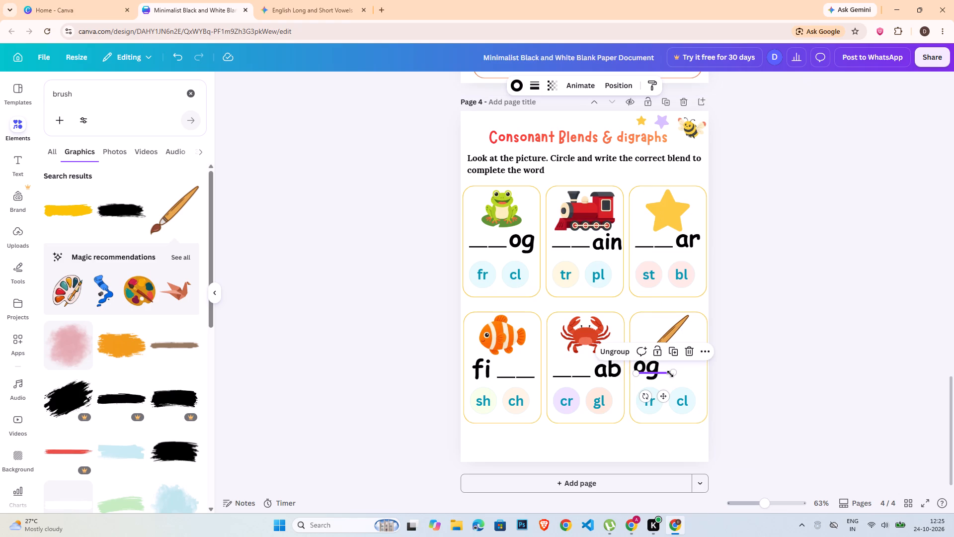
key(Right)
key(Right)
key(Right)
key(Right)
key(Right)
key(Right)
key(Right)
key(Right)
key(Right)
key(Right)
key(Right)
key(Right)
key(Right)
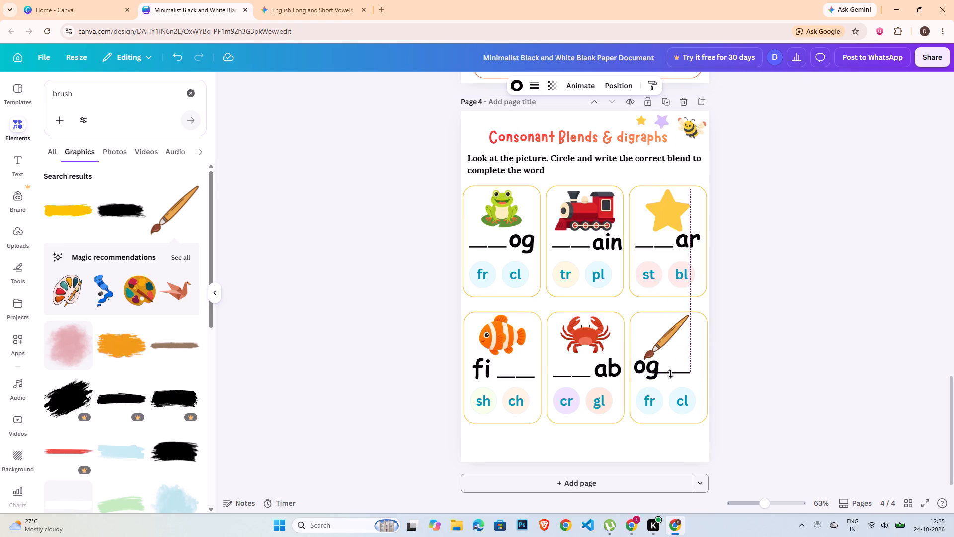
key(Right)
key(Right)
key(Right)
key(Right)
key(Right)
key(Right)
key(Right)
key(Right)
key(Right)
key(Right)
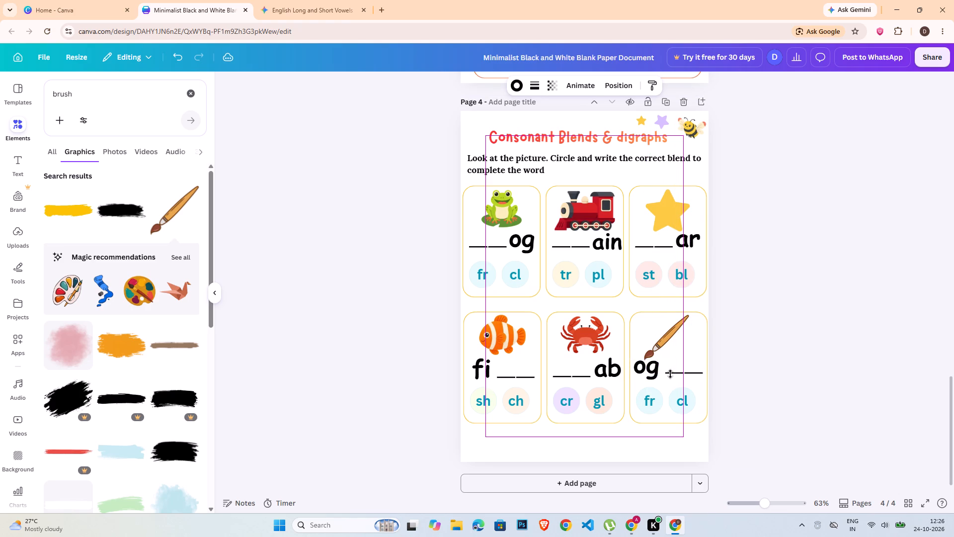
Replace "og" on the paintbrush card with "bru", widen its text box to one line and shift it slightly left and down.
double_click(650, 366)
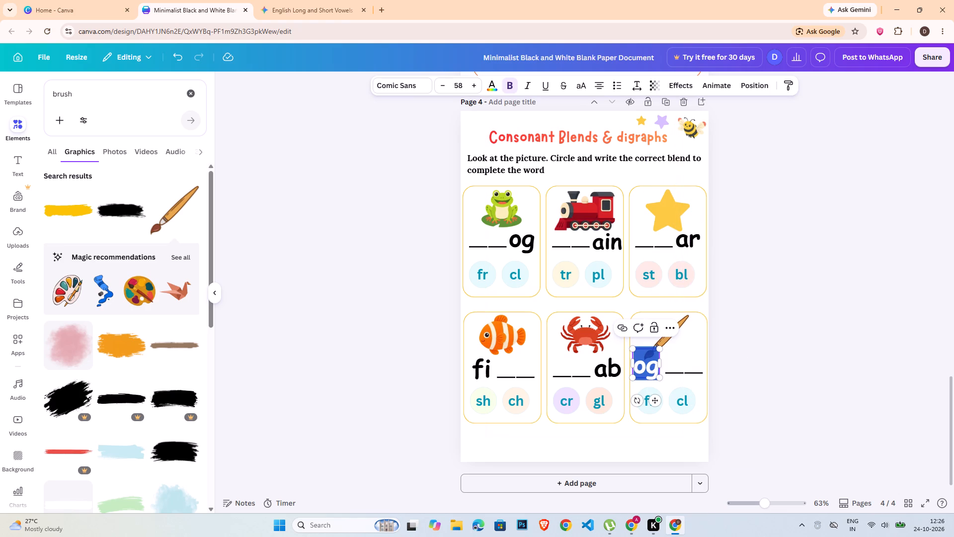
text(bru)
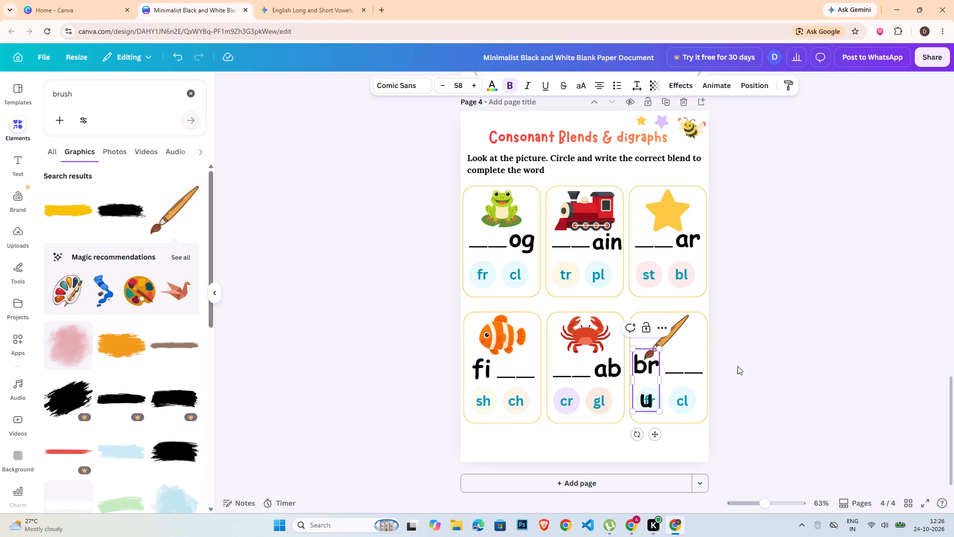
click(659, 380)
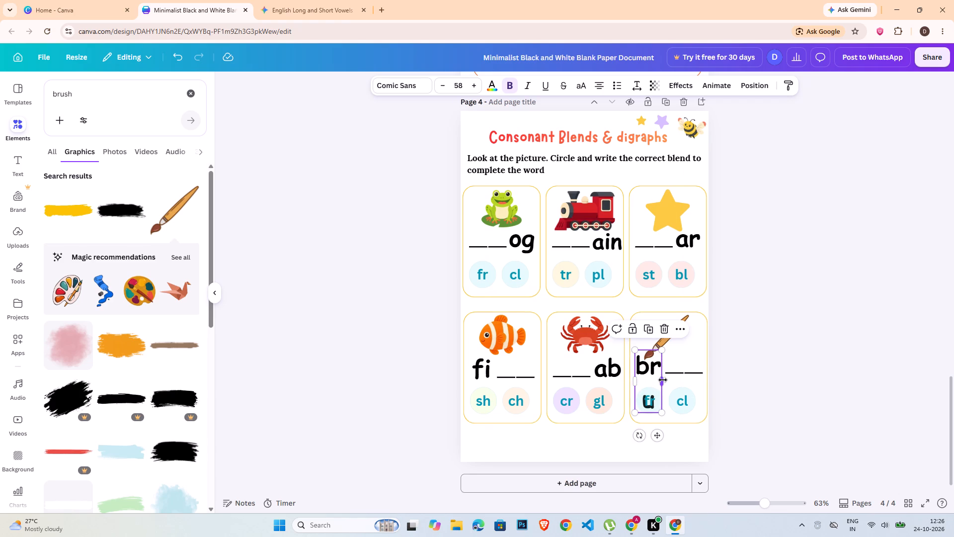
drag(663, 380, 677, 375)
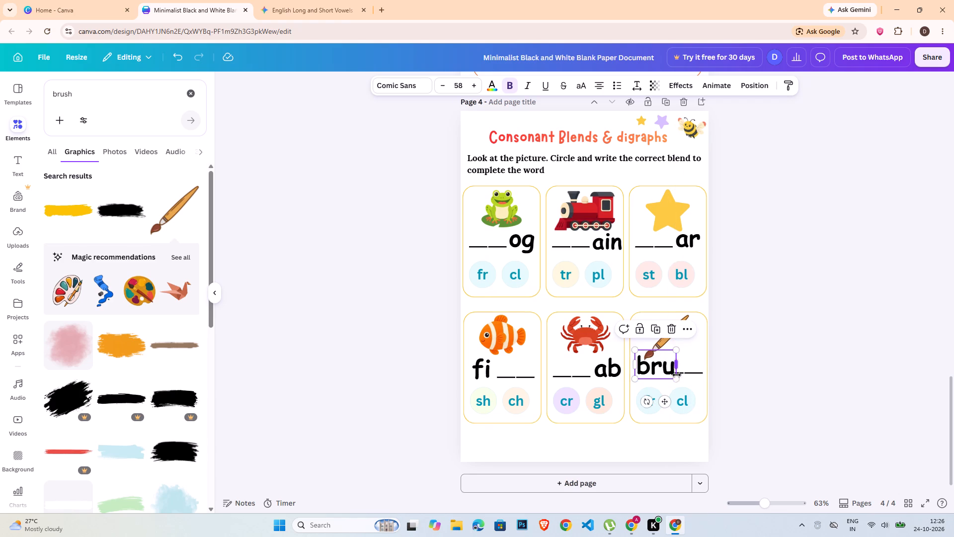
click(662, 372)
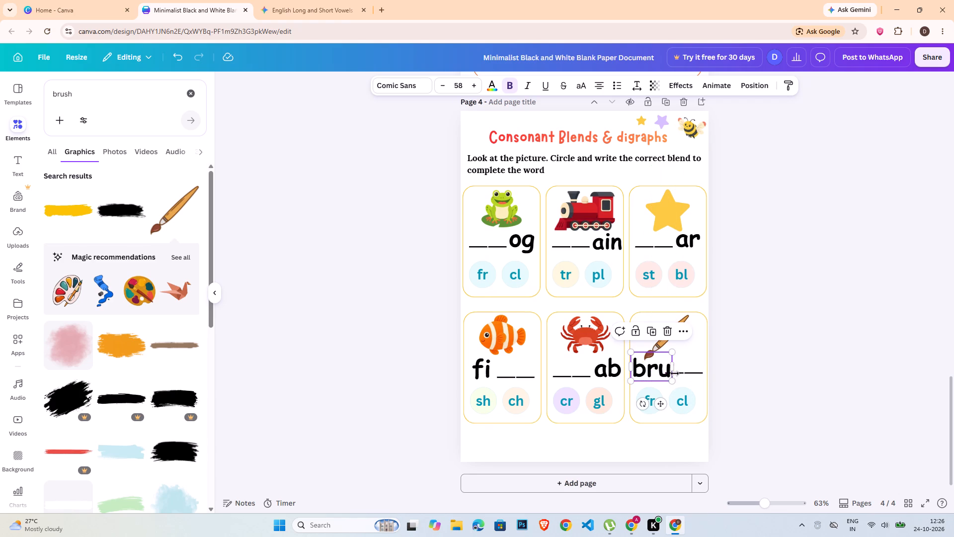
Nudge the paintbrush card's blank lines slightly right, up to the card's edge.
drag(685, 373, 687, 373)
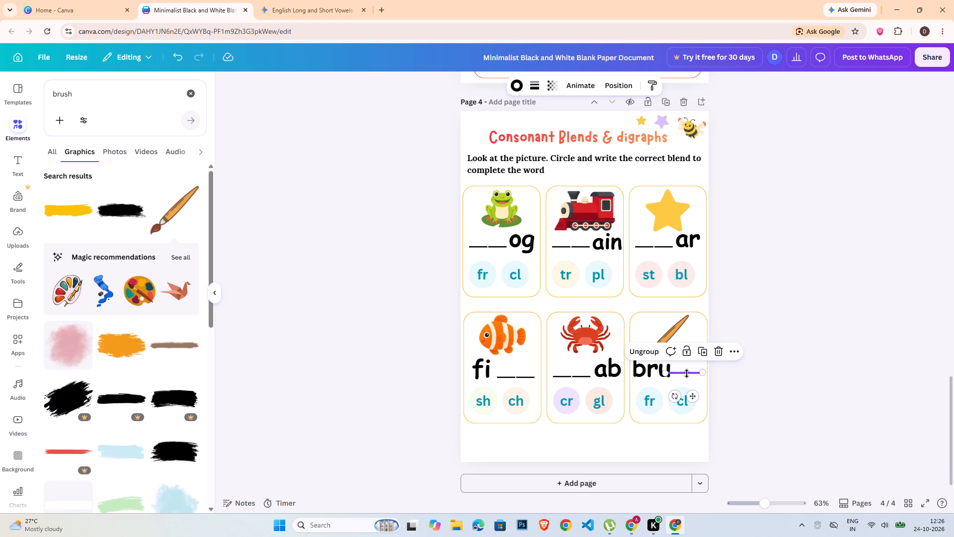
drag(687, 373, 690, 374)
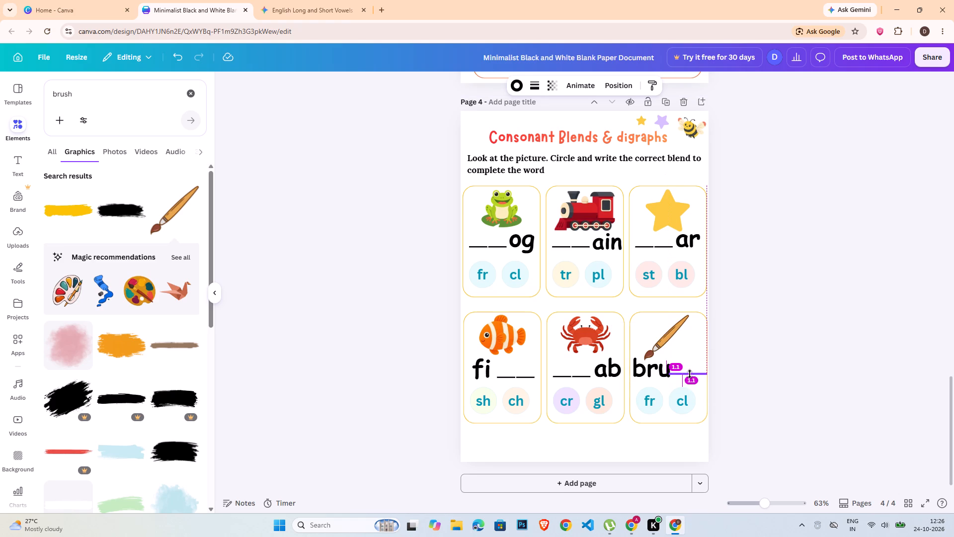
click(821, 384)
Shrink the "bru" text to font size 45.2 and move it slightly down and right to line up with the blanks.
click(666, 375)
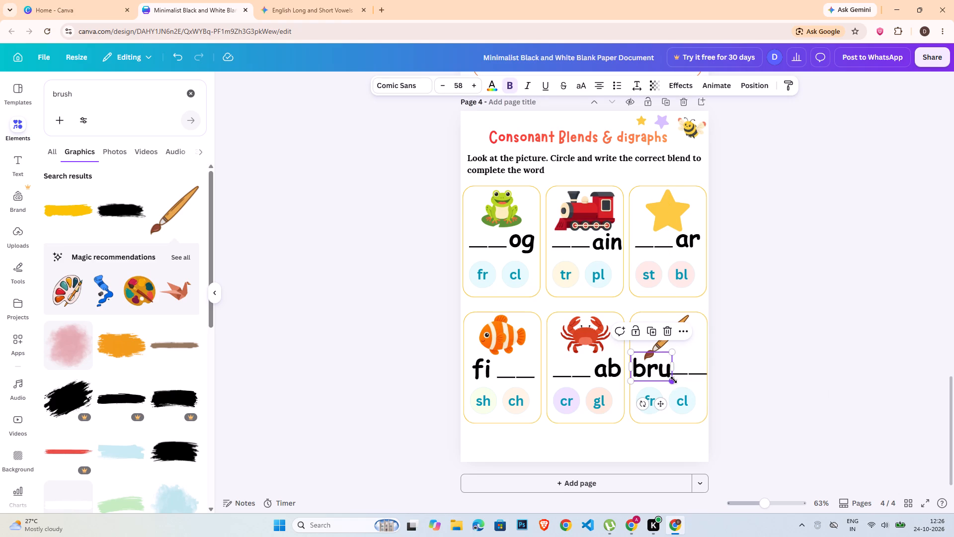
drag(674, 380, 661, 379)
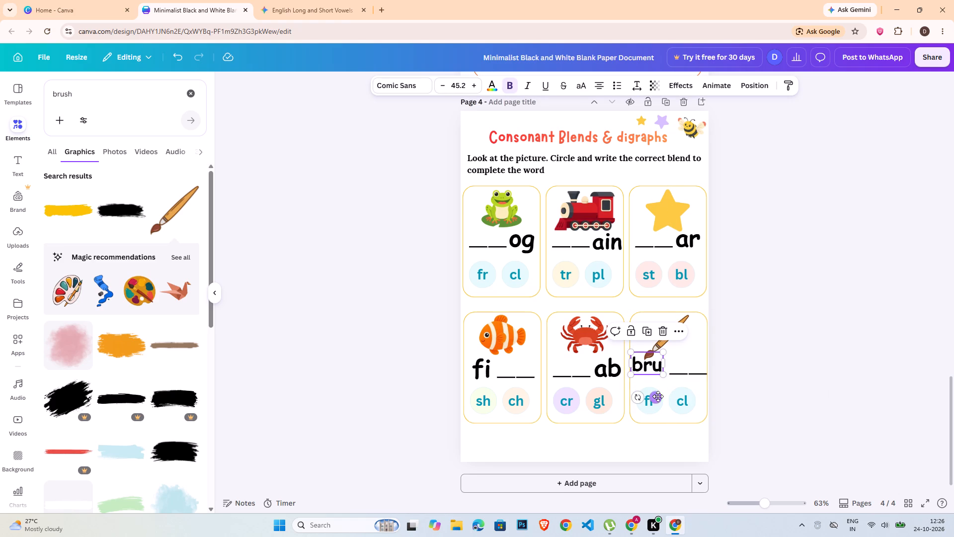
drag(657, 400, 657, 402)
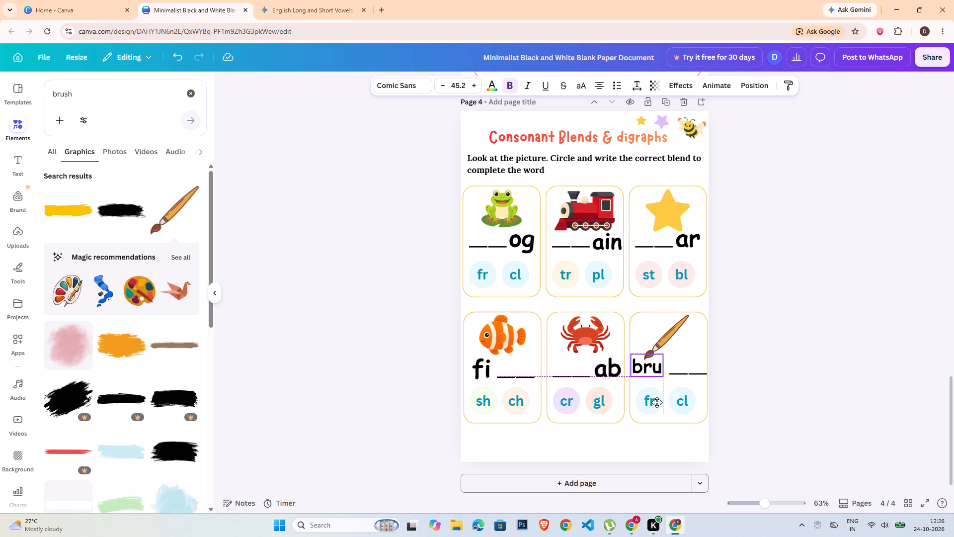
drag(657, 402, 658, 405)
Shrink the paintbrush picture further and centre it in the upper part of its card, clear of "bru".
click(685, 317)
drag(689, 315, 675, 329)
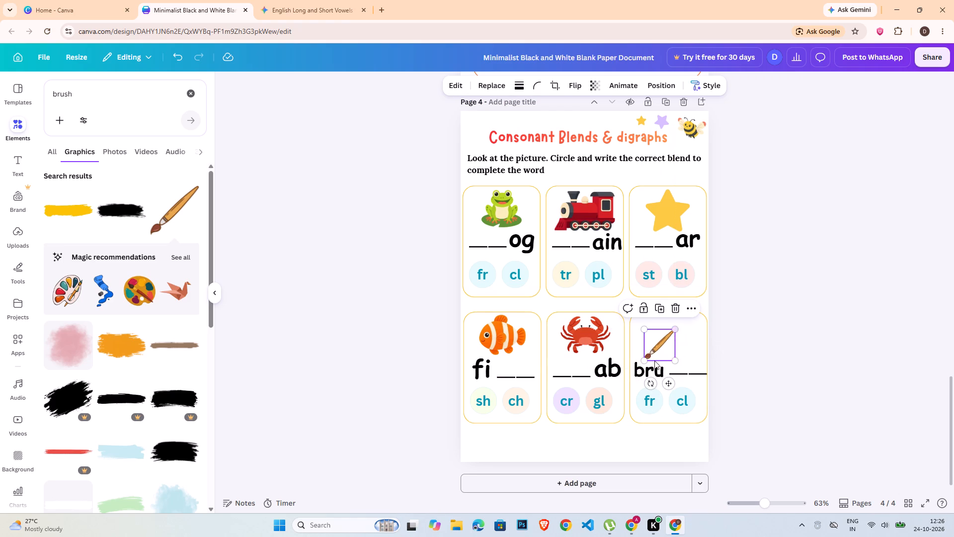
drag(659, 352, 669, 343)
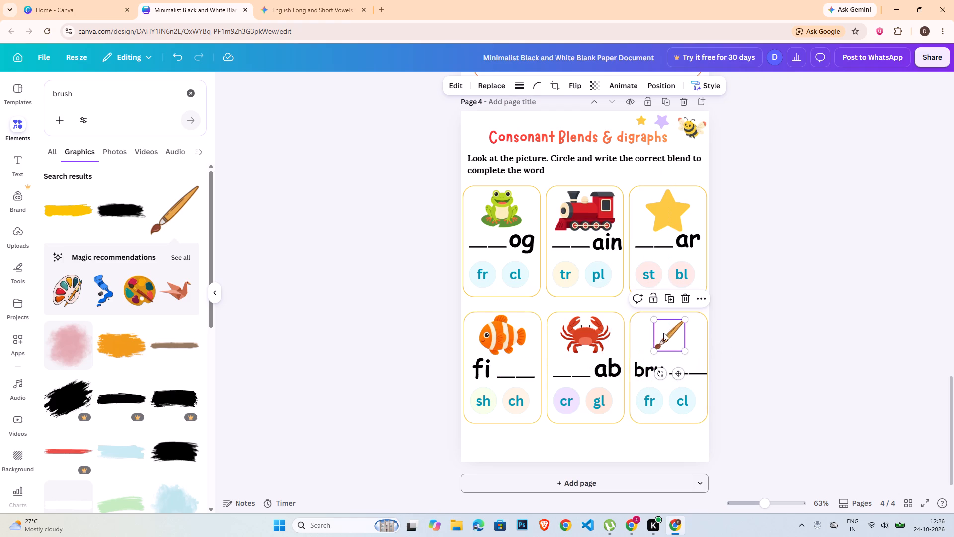
Enlarge the paintbrush picture slightly and keep it centred in the upper part of its card.
drag(655, 322, 645, 319)
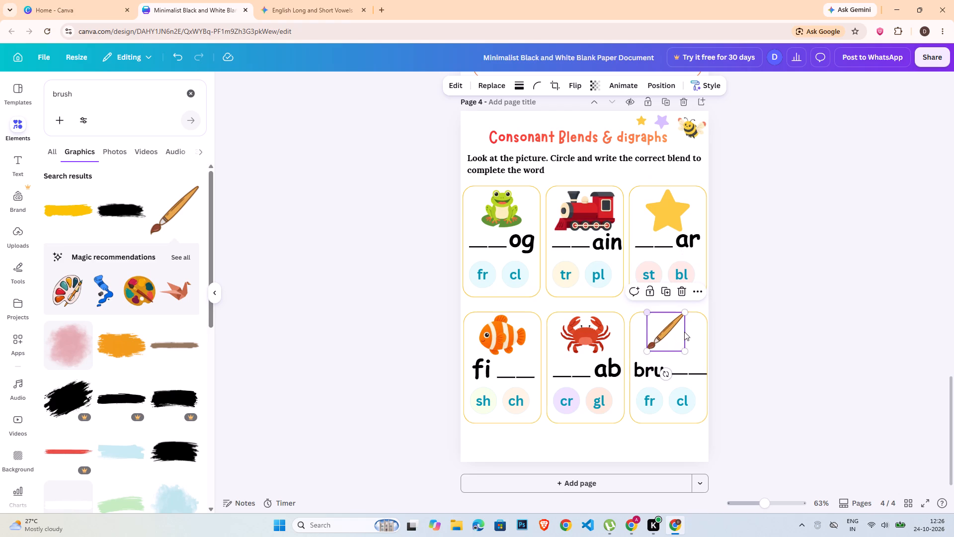
click(678, 333)
click(811, 347)
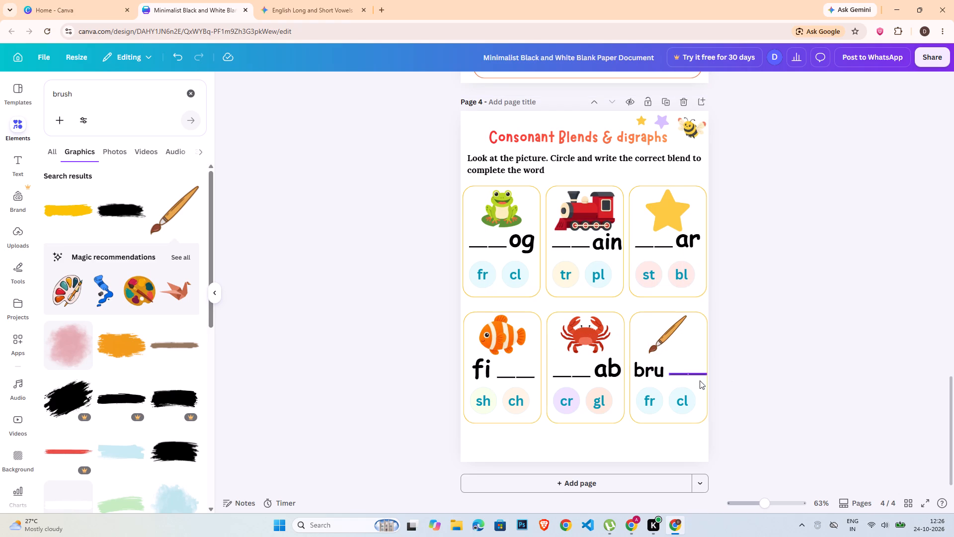
Nudge the paintbrush card's blank lines slightly left, just inside the card's edge.
click(672, 374)
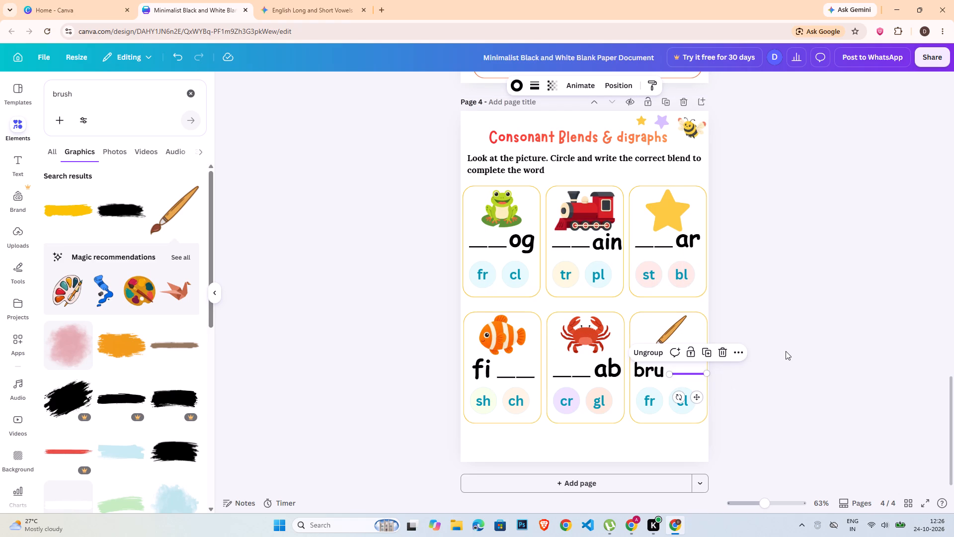
key(Left)
click(786, 351)
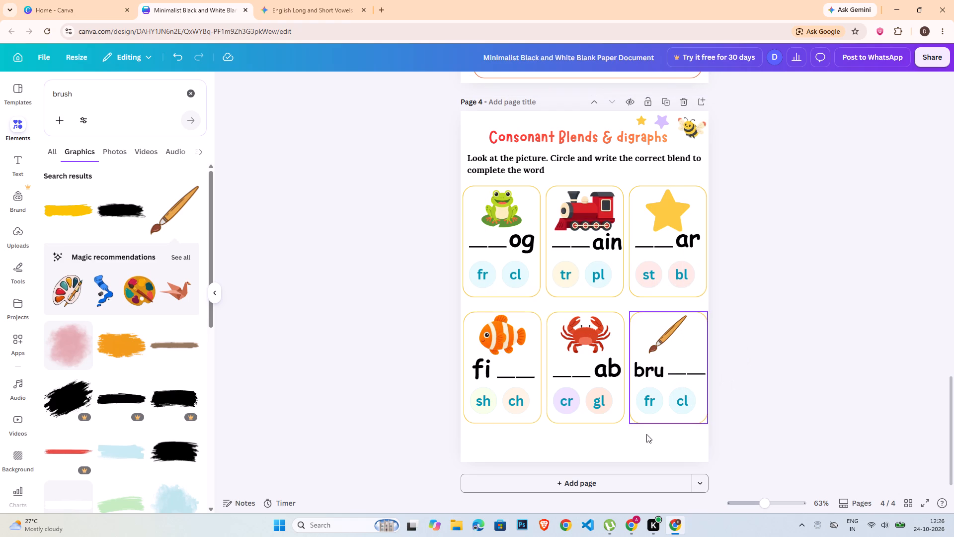
Replace "fr" with "sh" on the paintbrush card, widen its text box to one line and centre it horizontally in its circle.
double_click(644, 396)
text(sh)
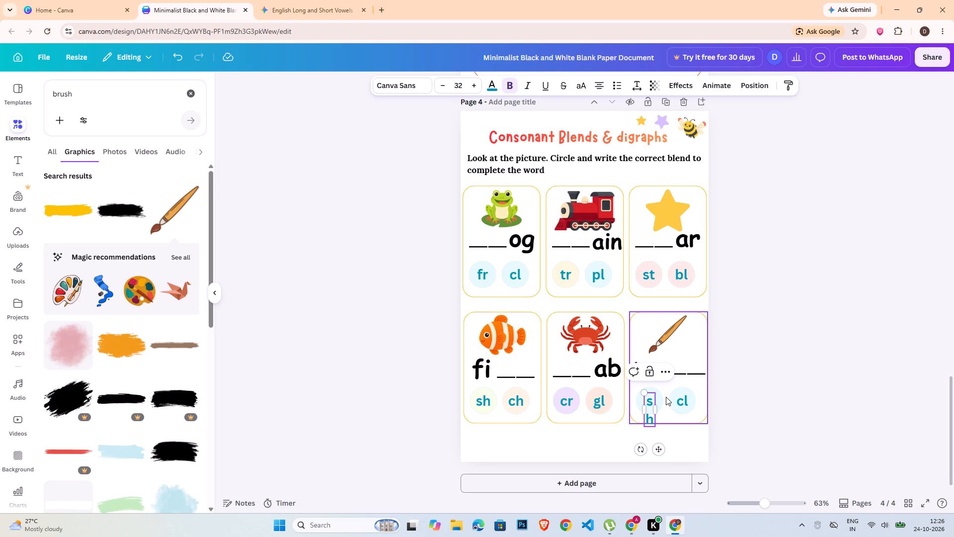
drag(657, 415, 662, 413)
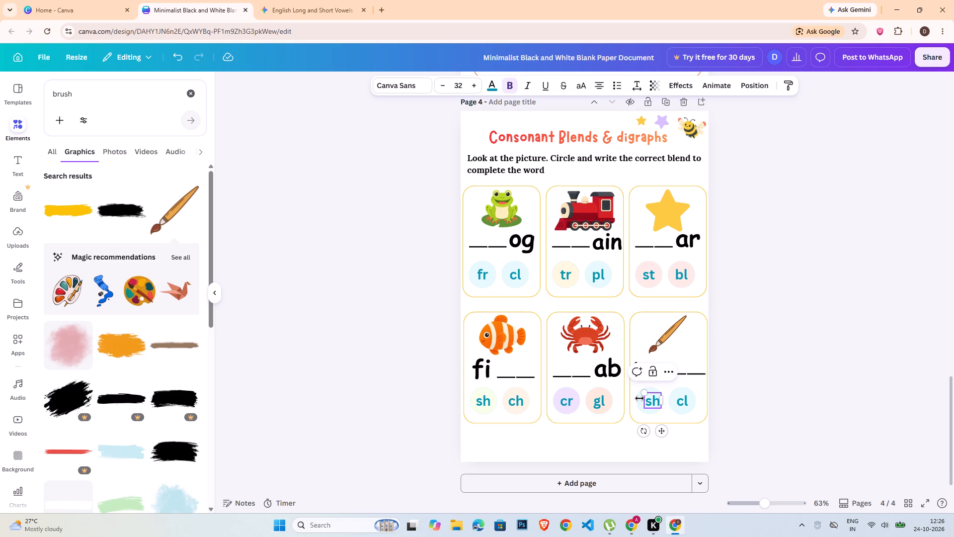
click(720, 373)
click(640, 396)
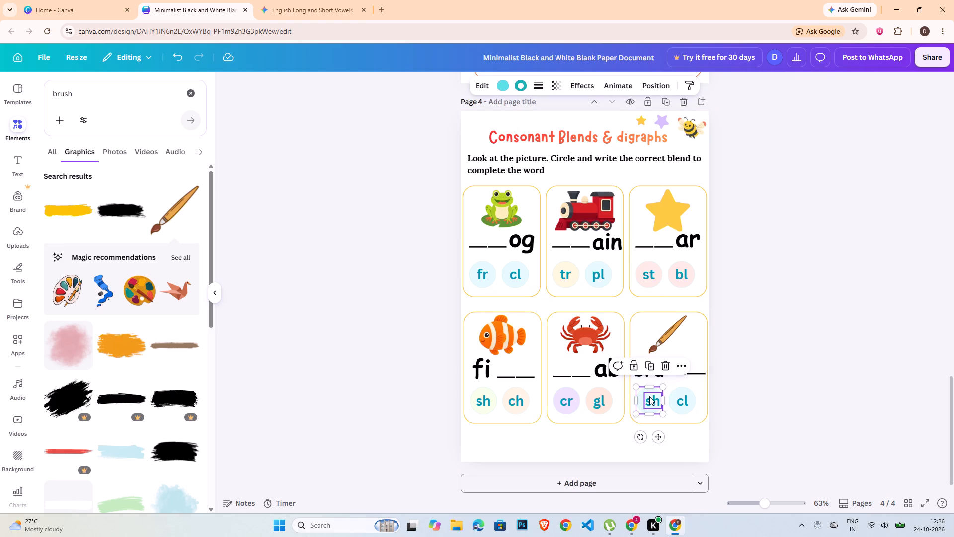
shift+click(649, 396)
click(778, 84)
click(200, 232)
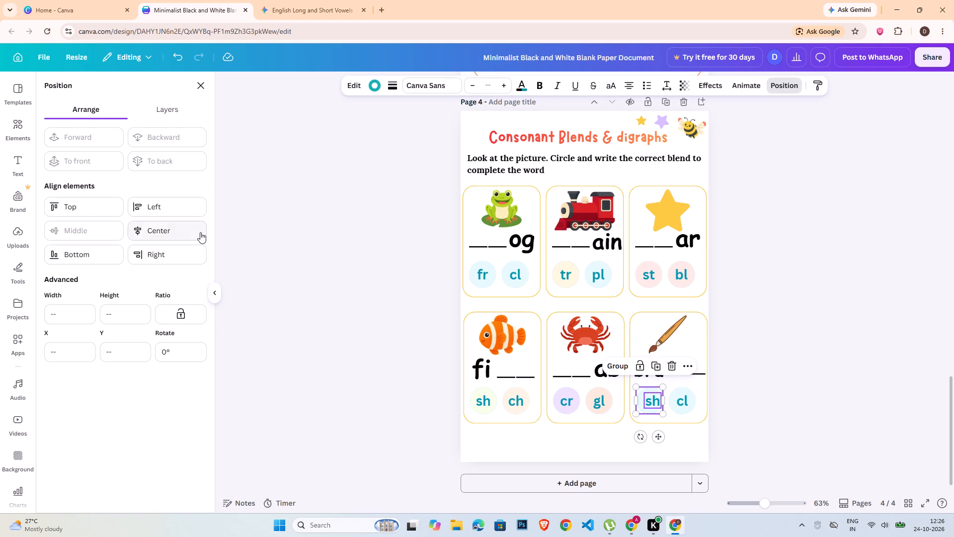
double_click(839, 322)
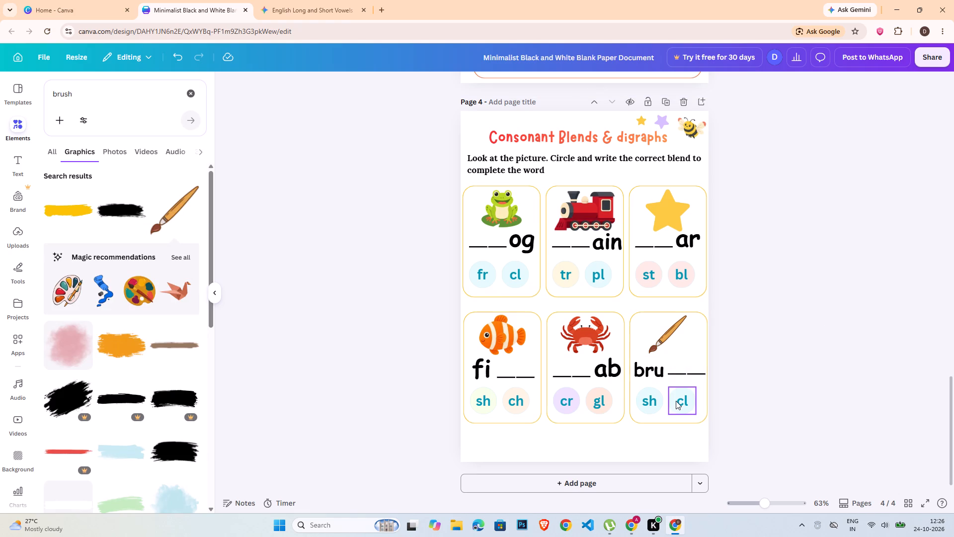
Replace "cl" with "th" on the paintbrush card, widen its text box to one line and centre it horizontally in its circle.
double_click(681, 399)
key(t)
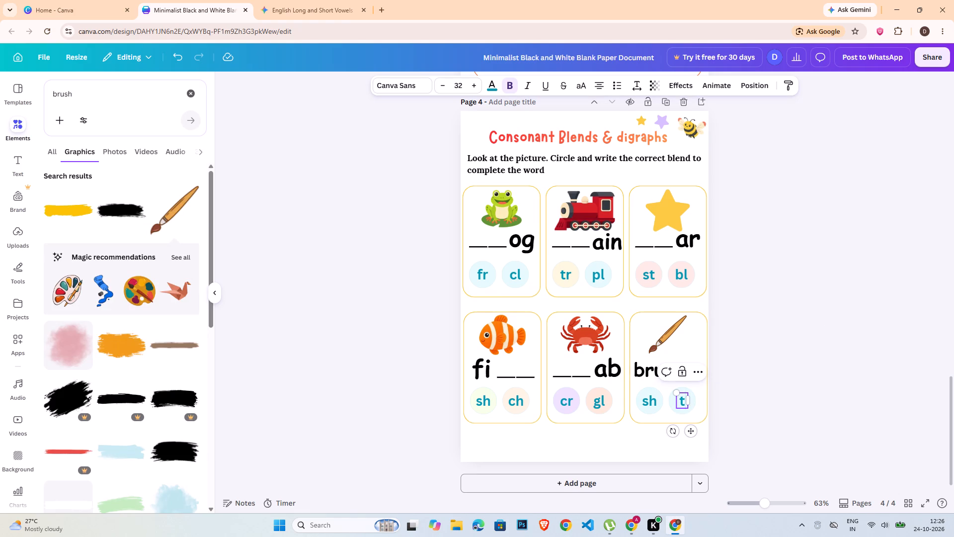
key(h)
click(787, 393)
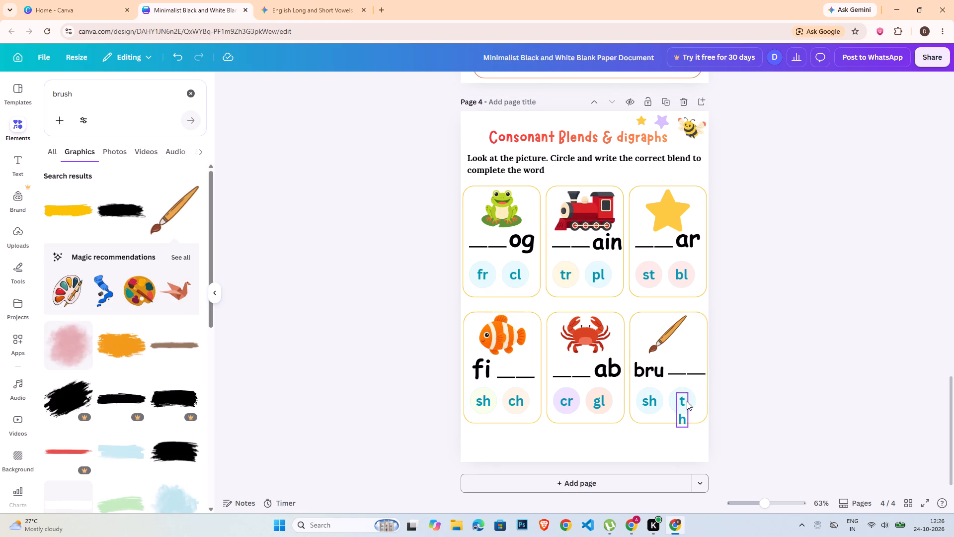
click(687, 401)
drag(688, 407, 693, 407)
click(727, 402)
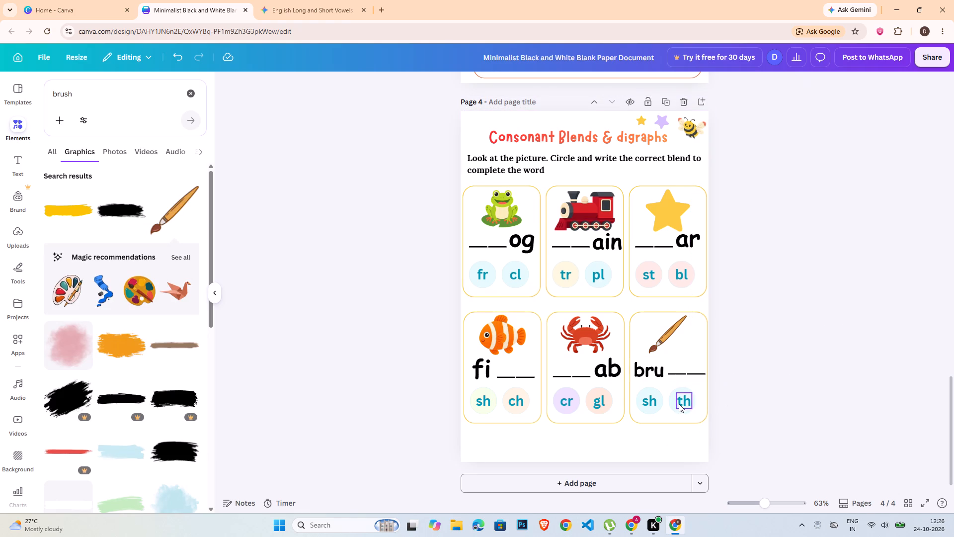
click(674, 401)
shift+click(683, 400)
click(771, 87)
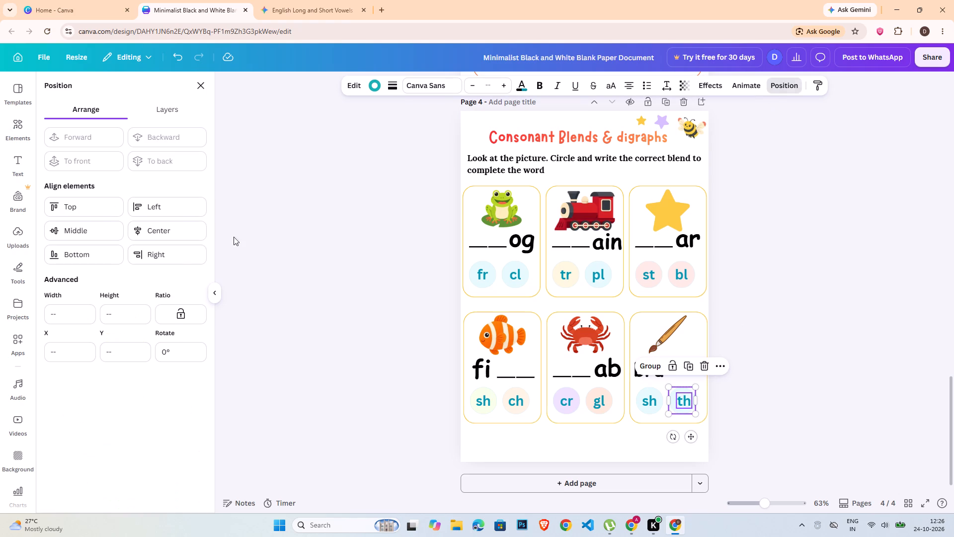
click(159, 228)
double_click(718, 308)
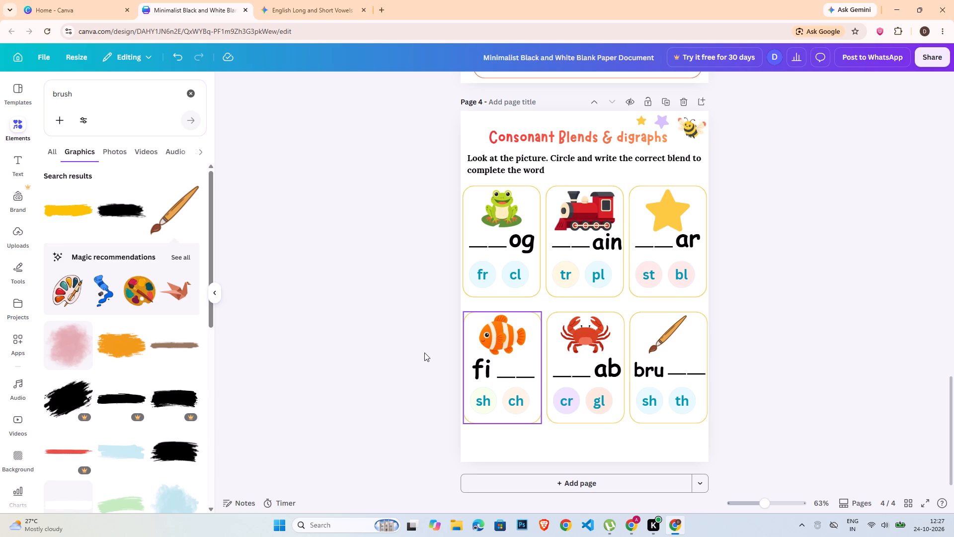
Nudge the whole bottom row of cards slightly left to line up with the top row.
drag(433, 311, 756, 427)
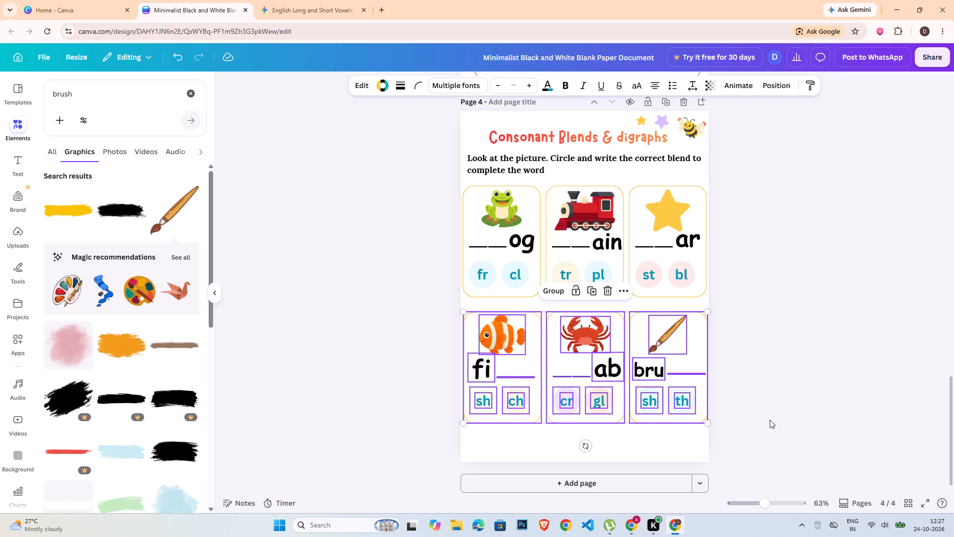
key(Left)
click(814, 330)
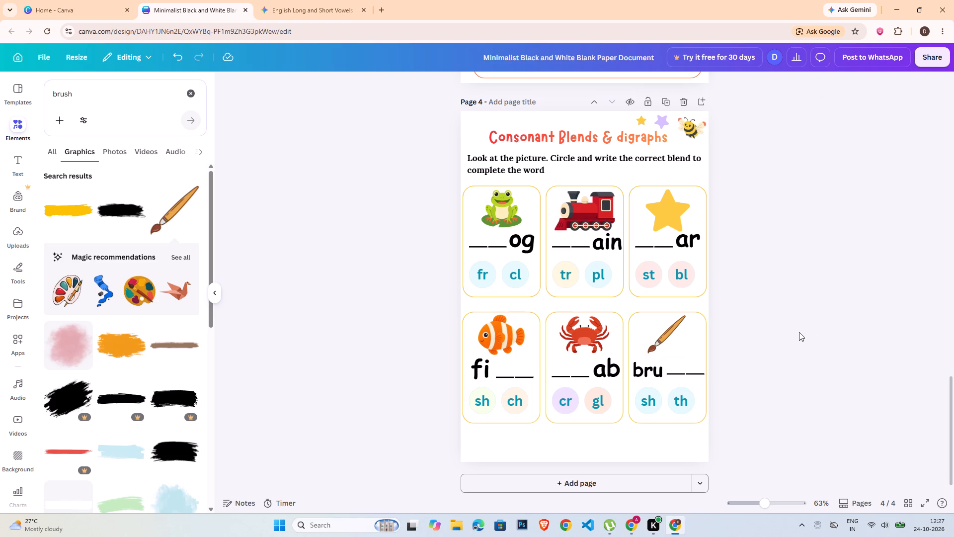
Duplicate the Long & Short Vowel Sort page and move the copy after the consonant blends page, as page 5.
scroll(797, 332, up, 4)
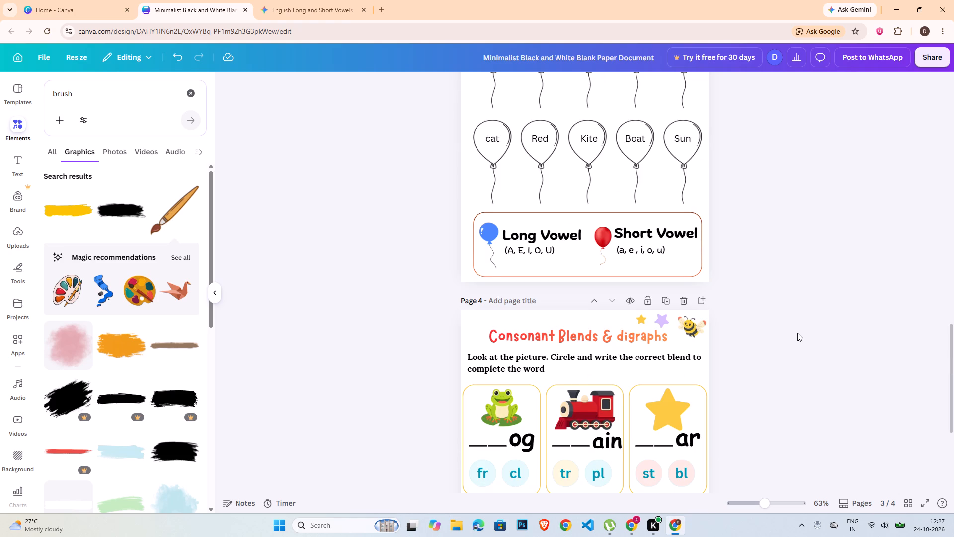
scroll(797, 333, down, 9)
scroll(795, 337, up, 7)
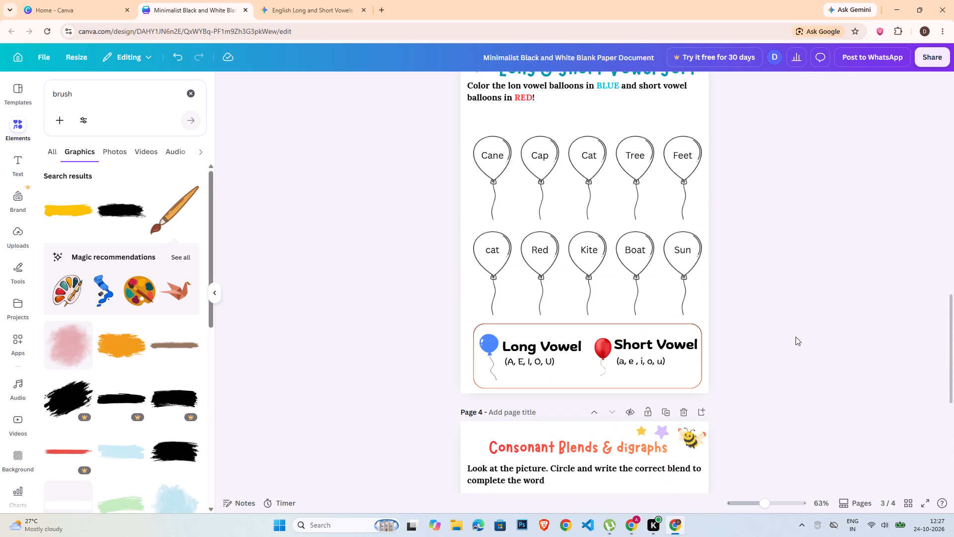
scroll(790, 273, up, 2)
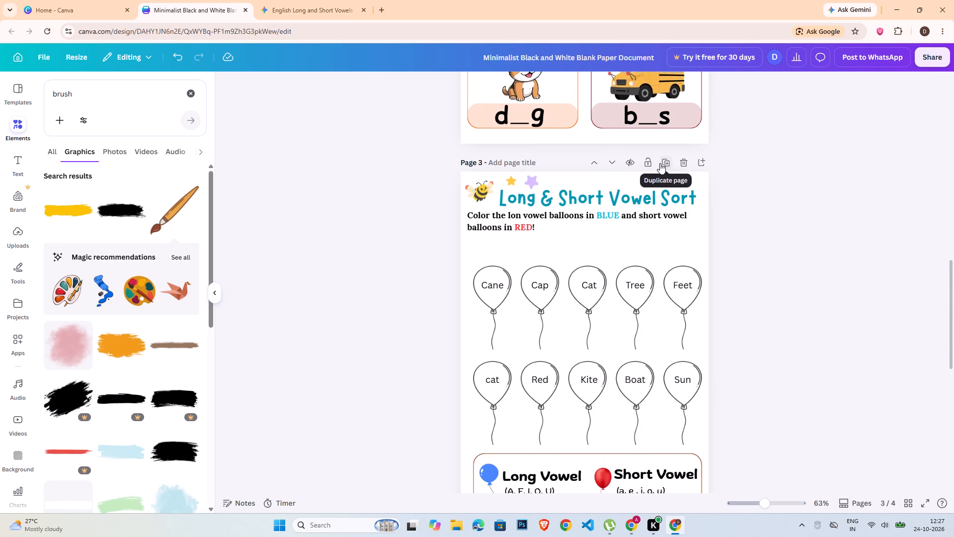
click(664, 163)
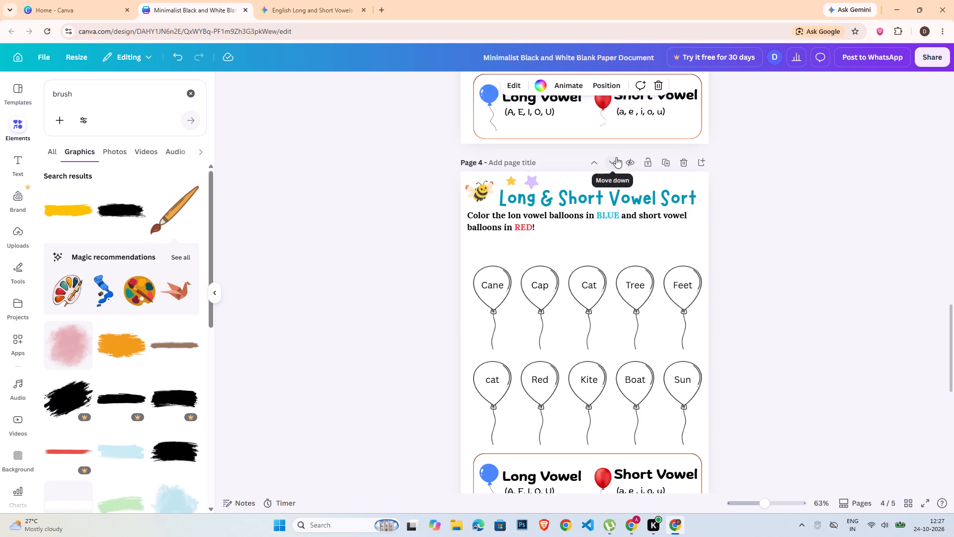
click(616, 157)
Replace the title on the duplicated page 5 with "Sight Word Maze".
scroll(697, 341, down, 4)
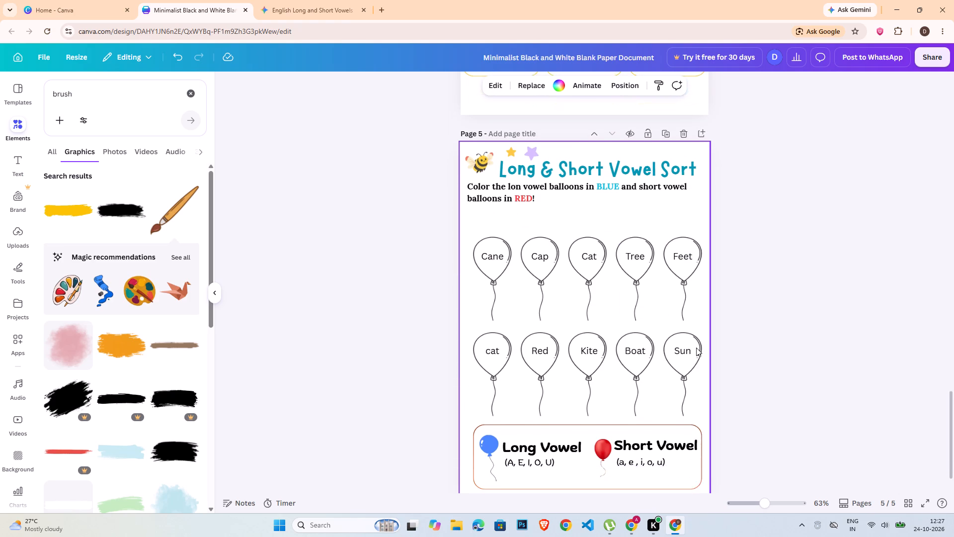
scroll(696, 348, down, 5)
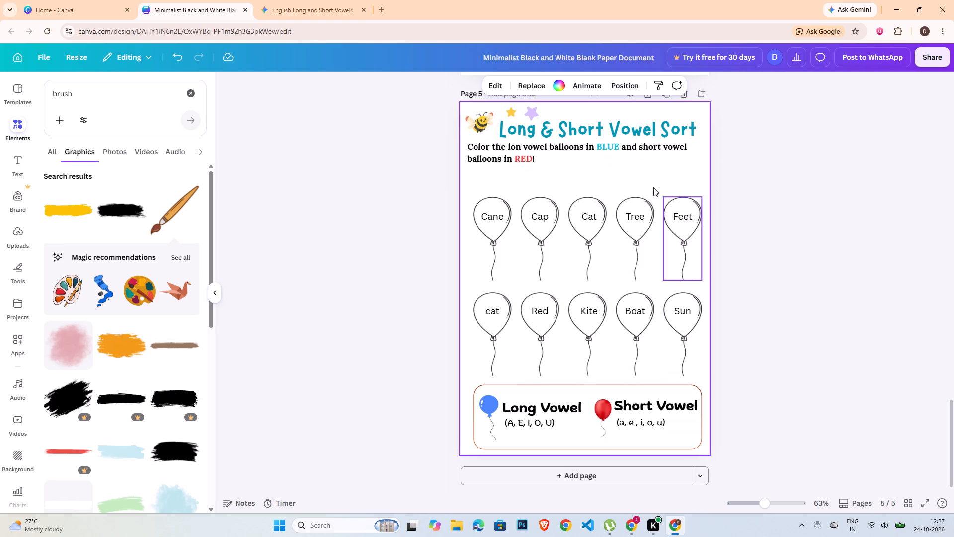
double_click(597, 134)
text(Sight Word Max)
key(BackSpace)
text(ze)
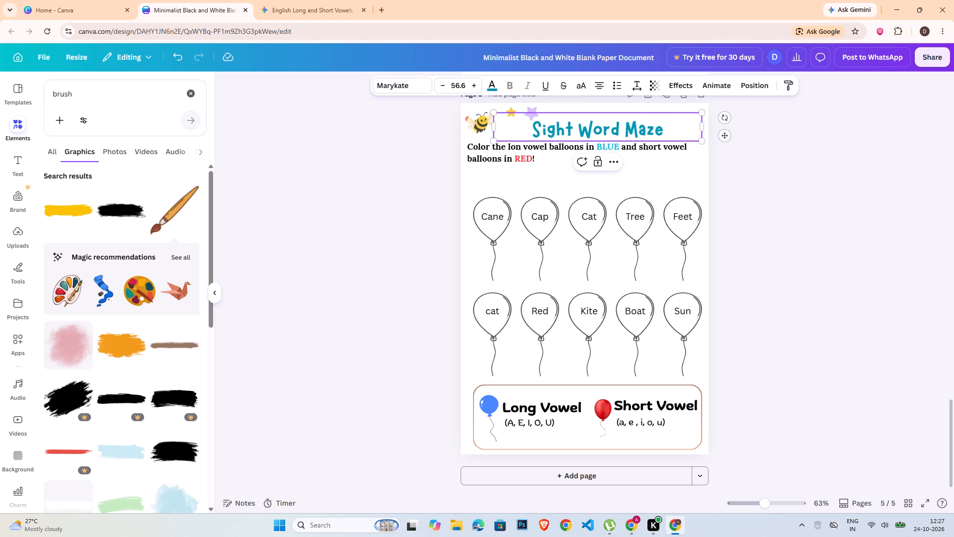
click(771, 185)
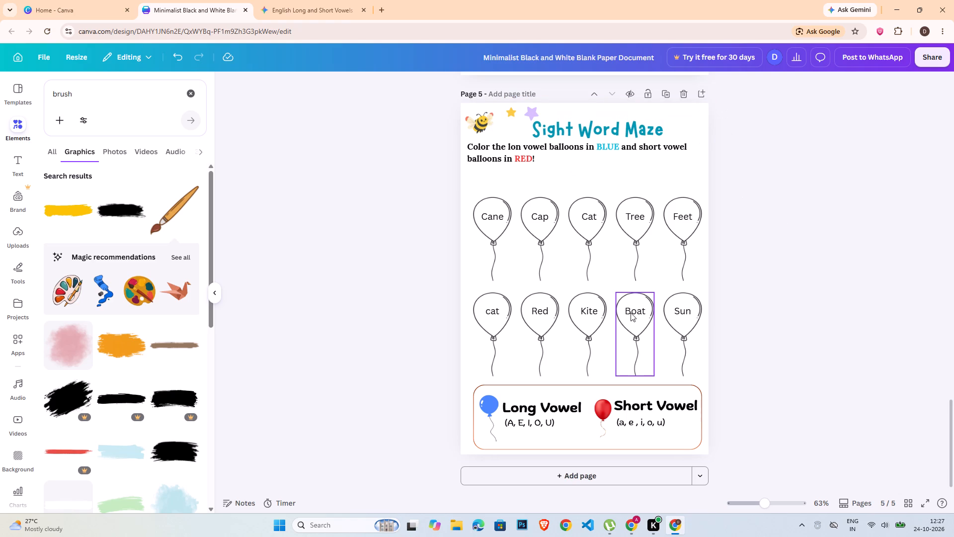
Replace the instruction text on page 5 with "Help the little kitten find its yarn!".
double_click(515, 155)
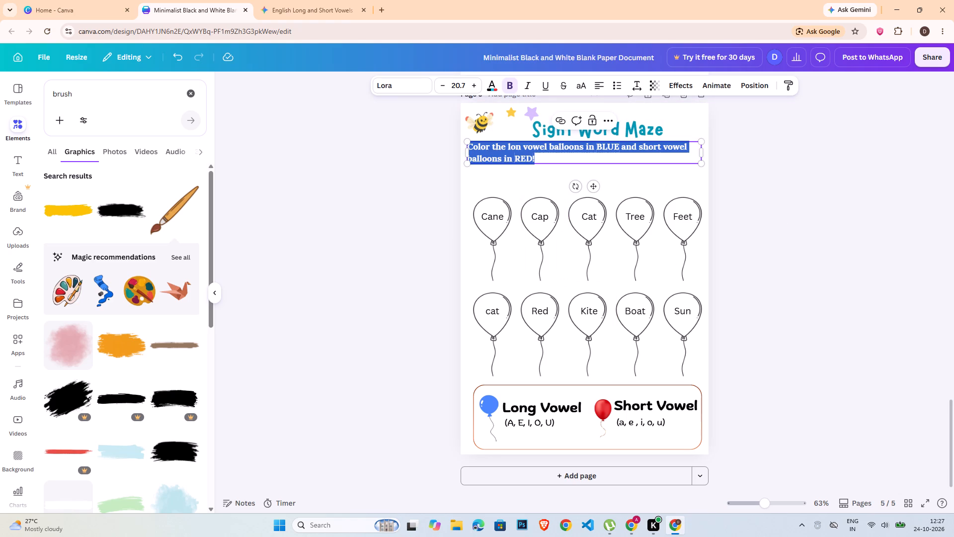
text(Help the little klitee)
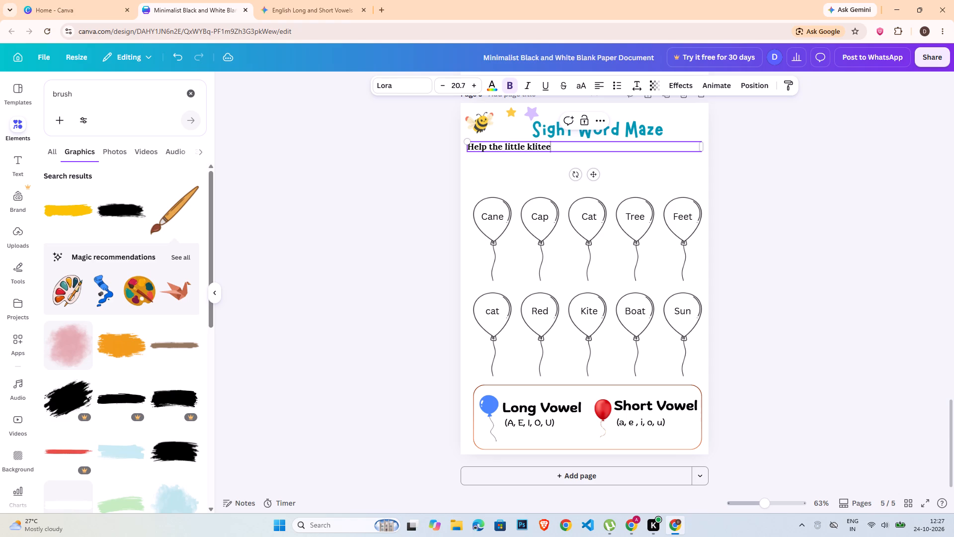
key(BackSpace)
key(BackSpace)
text(temn)
key(BackSpace)
key(BackSpace)
key(BackSpace)
key(BackSpace)
key(BackSpace)
key(BackSpace)
key(BackSpace)
text(ite)
key(BackSpace)
text(ten)
key(space)
text(find its way)
key(space)
key(t)
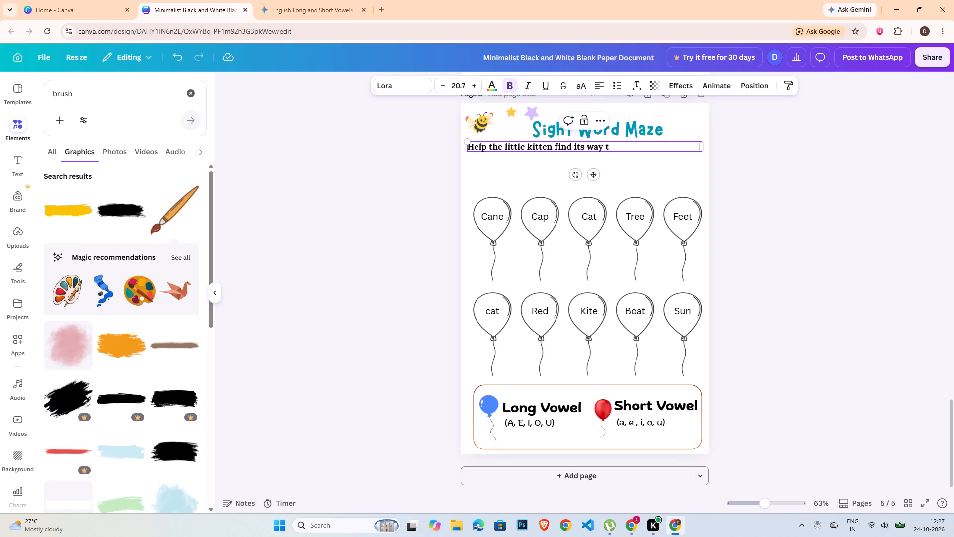
key(o)
key(BackSpace)
key(BackSpace)
key(BackSpace)
key(BackSpace)
key(BackSpace)
key(BackSpace)
text(yarn)
key(shift+exclam)
Continue the page 5 instruction with "Only step on the sight words, the, and, like, playing, said, with, look, where, have.".
key(space)
text(Only step)
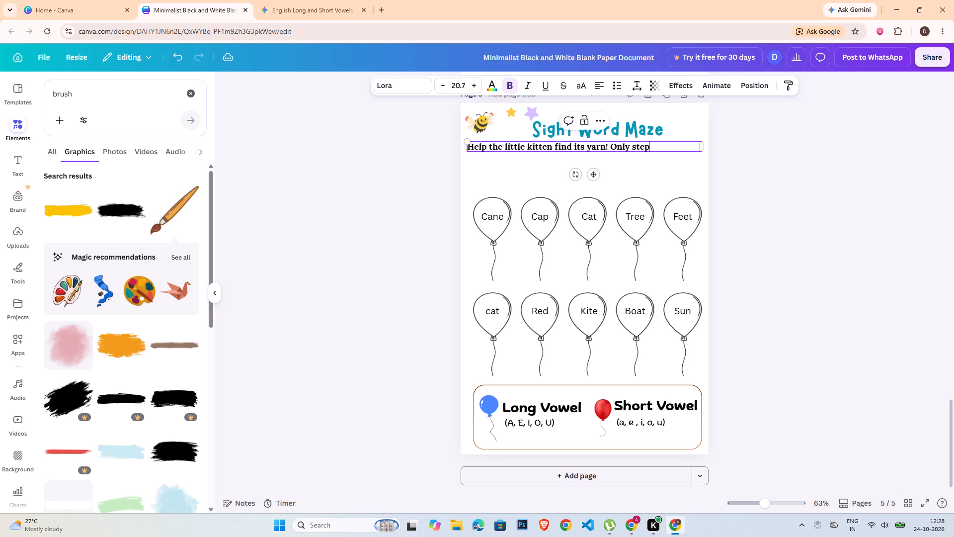
key(space)
text(on the sight wor)
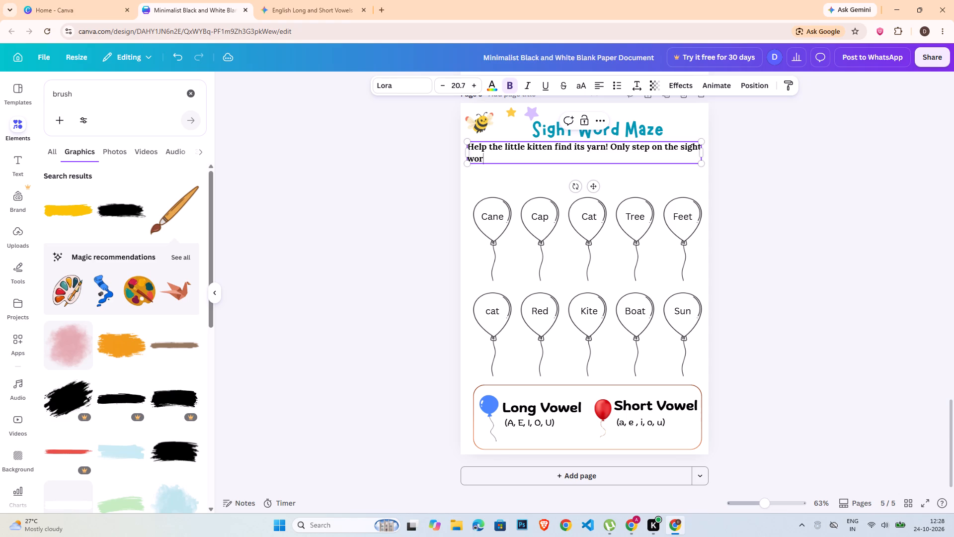
text(ds)
text(, the)
text(, and, like)
text(, playing)
text(, said)
text(, wit)
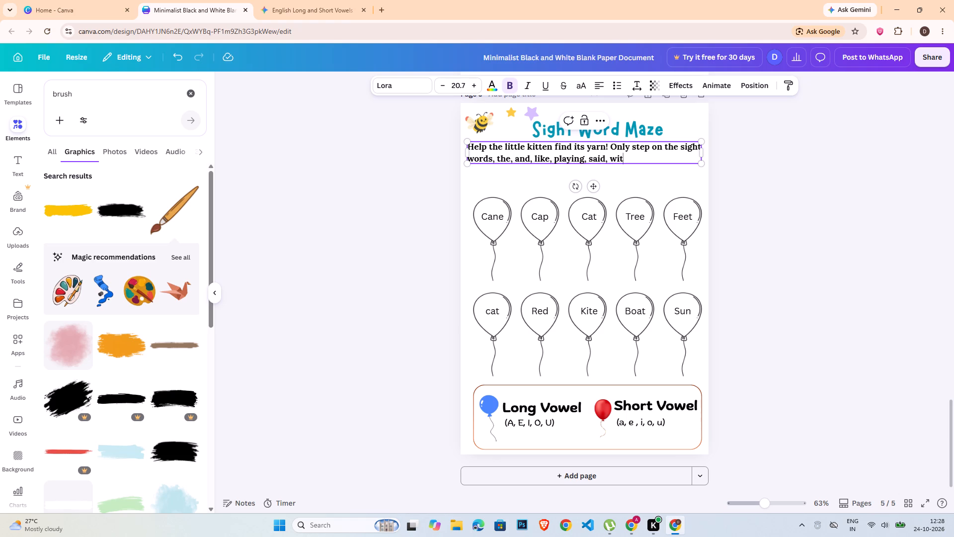
text(h, look)
text(, wheer)
key(BackSpace)
key(BackSpace)
text(re)
text(,)
key(space)
text(have.)
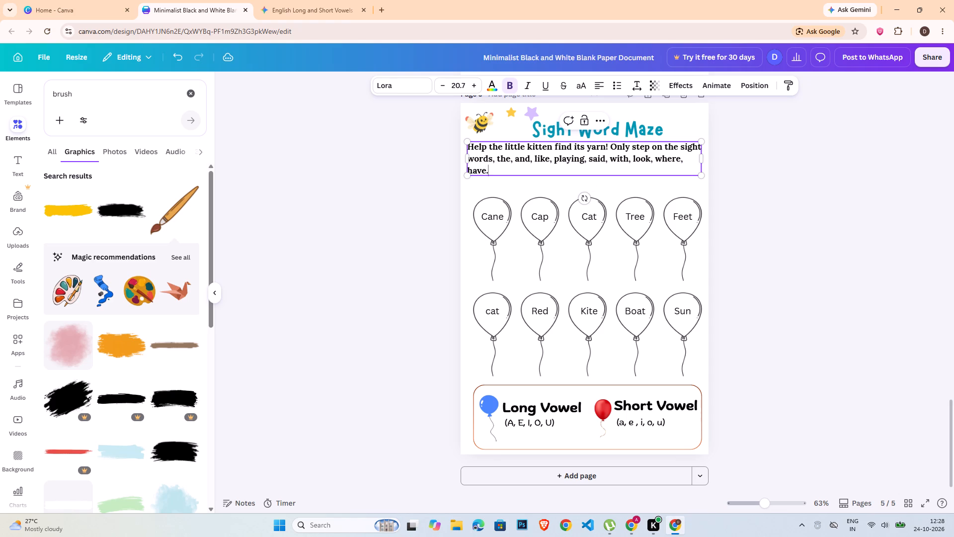
End the page 5 instruction text with the sentence "Color the path to help her.".
key(space)
text(Coo)
key(BackSpace)
text(loe the)
key(BackSpace)
key(BackSpace)
key(BackSpace)
key(BackSpace)
key(BackSpace)
text(r the path to help her)
key(Return)
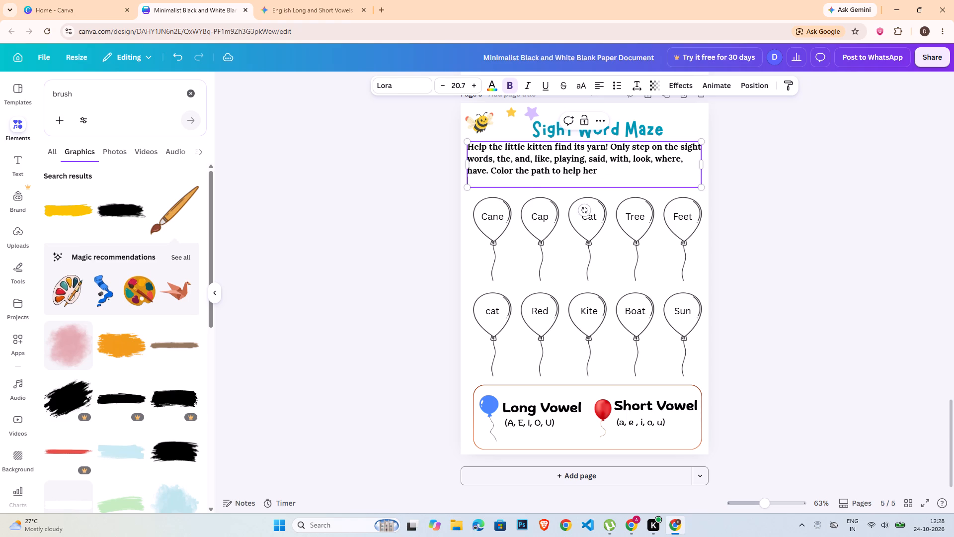
key(BackSpace)
key(period)
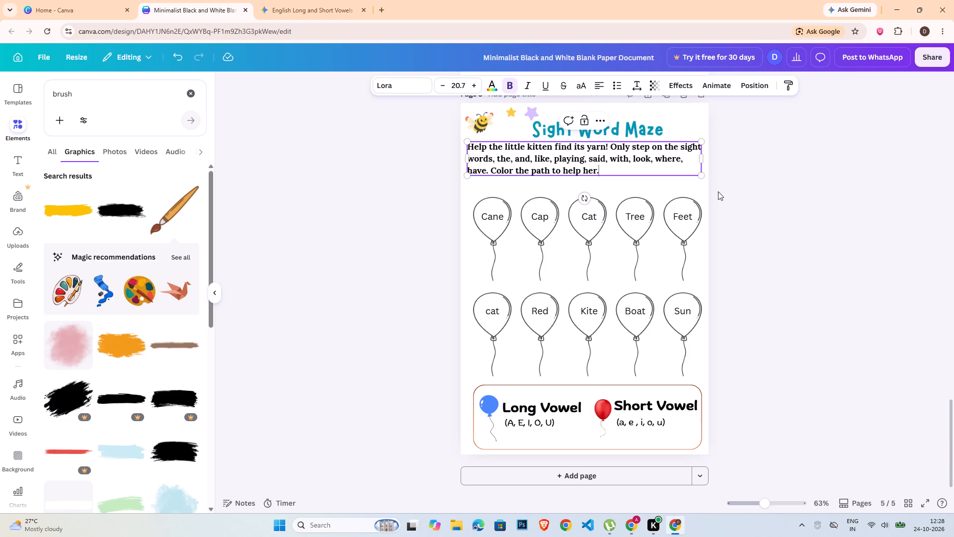
click(718, 191)
click(530, 170)
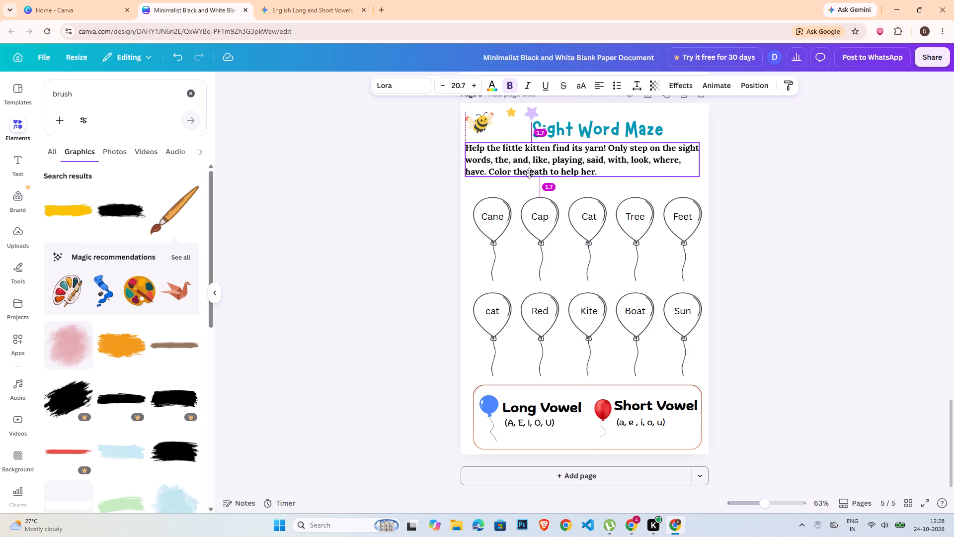
Delete all the word balloons and the Long Vowel/Short Vowel box below the instruction on page 5.
click(349, 228)
drag(369, 211, 733, 452)
key(Delete)
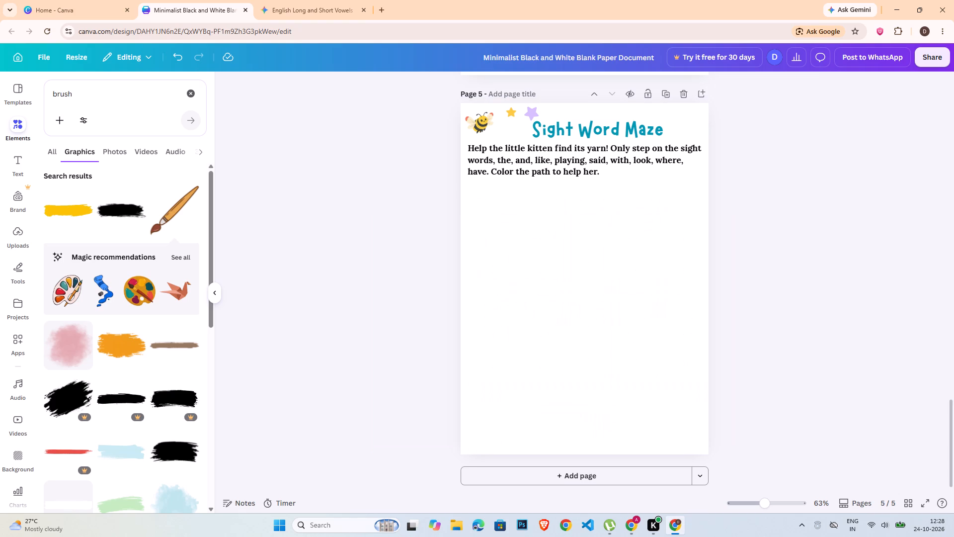
Search the graphics for "rock" and copy the title of the smooth oval gray rock, "Gray Rock Flat Illustration Vector".
double_click(117, 96)
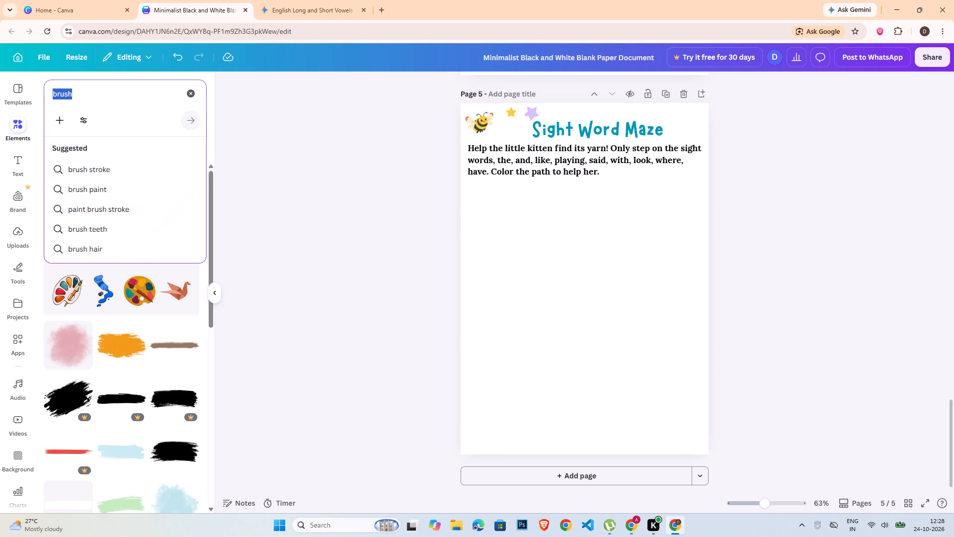
text(rock)
key(Return)
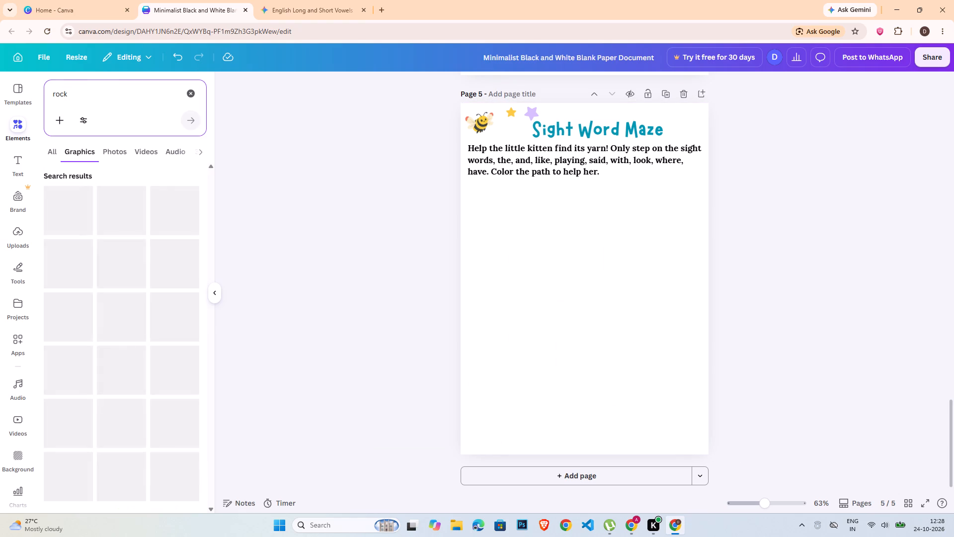
scroll(254, 292, down, 5)
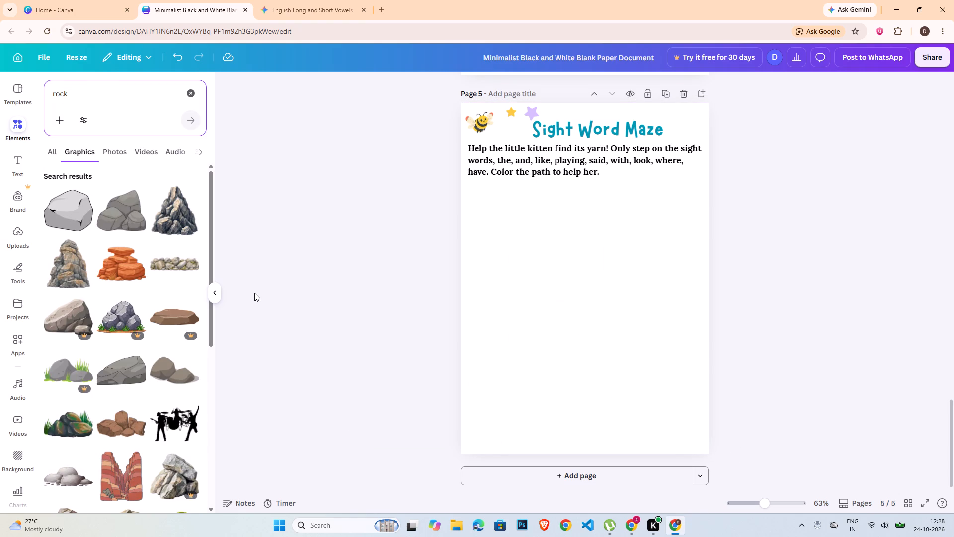
scroll(254, 293, down, 4)
scroll(156, 288, down, 5)
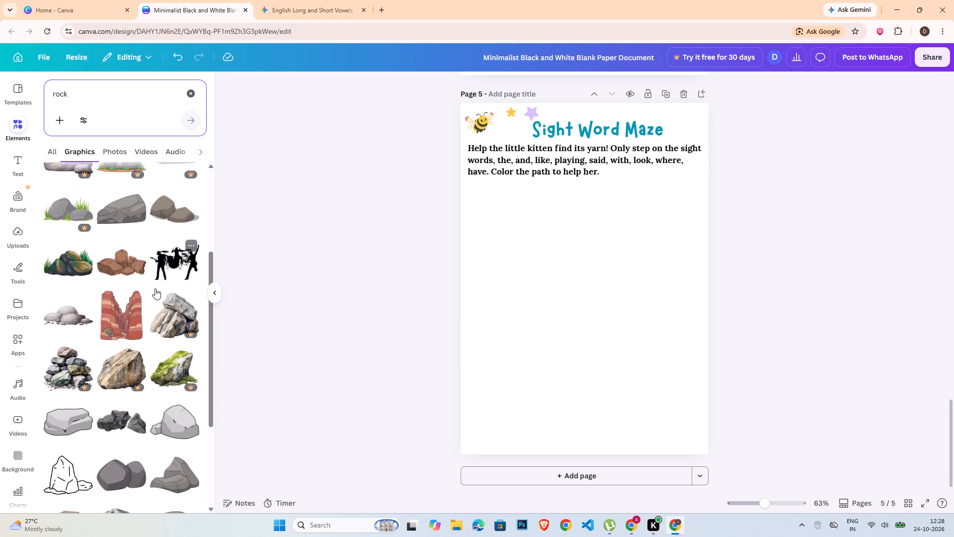
scroll(155, 288, down, 3)
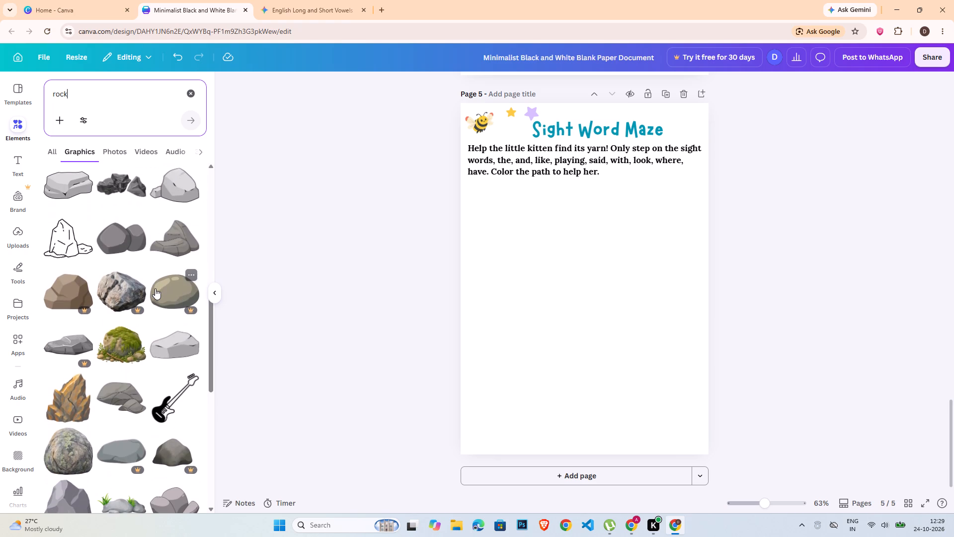
scroll(155, 288, down, 3)
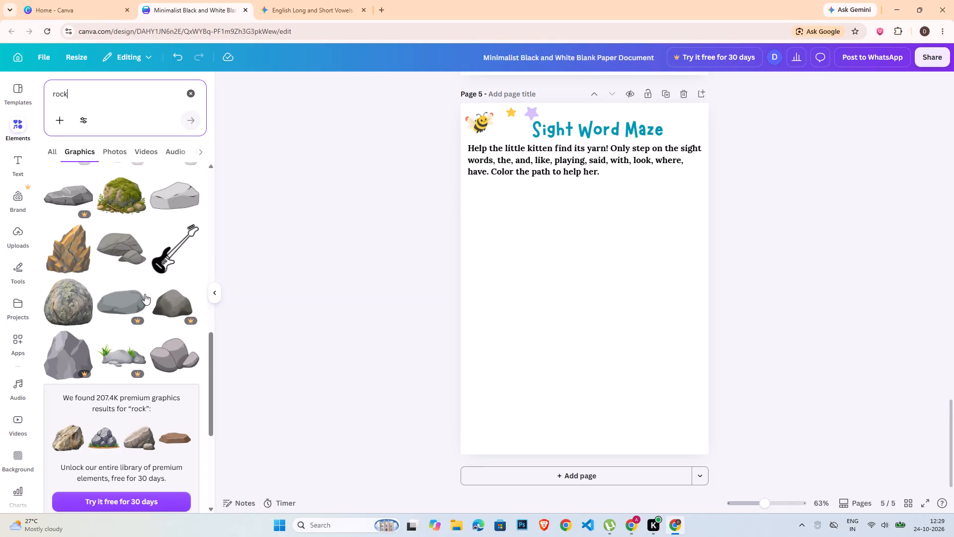
click(138, 287)
drag(238, 297, 198, 292)
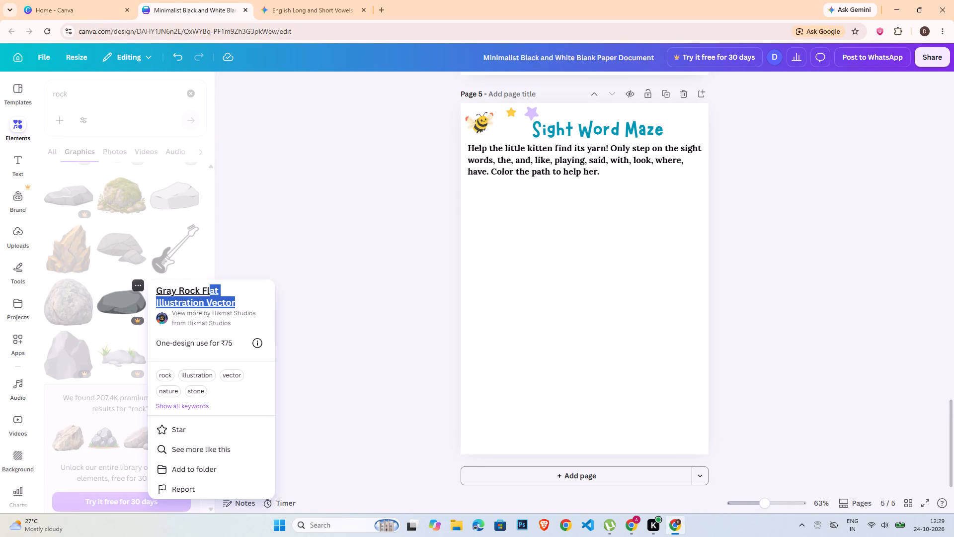
drag(198, 292, 159, 290)
key(ctrl+c)
click(311, 3)
click(466, 468)
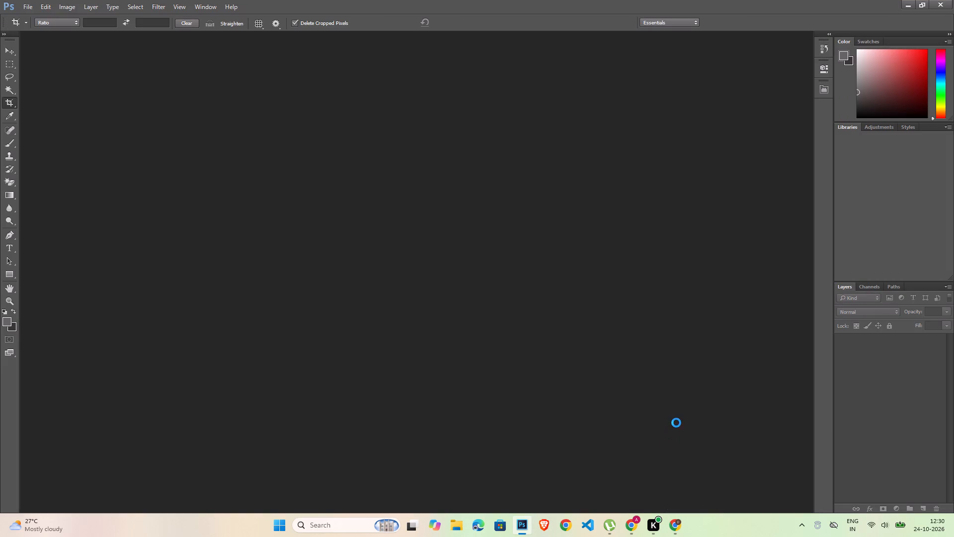
click(474, 201)
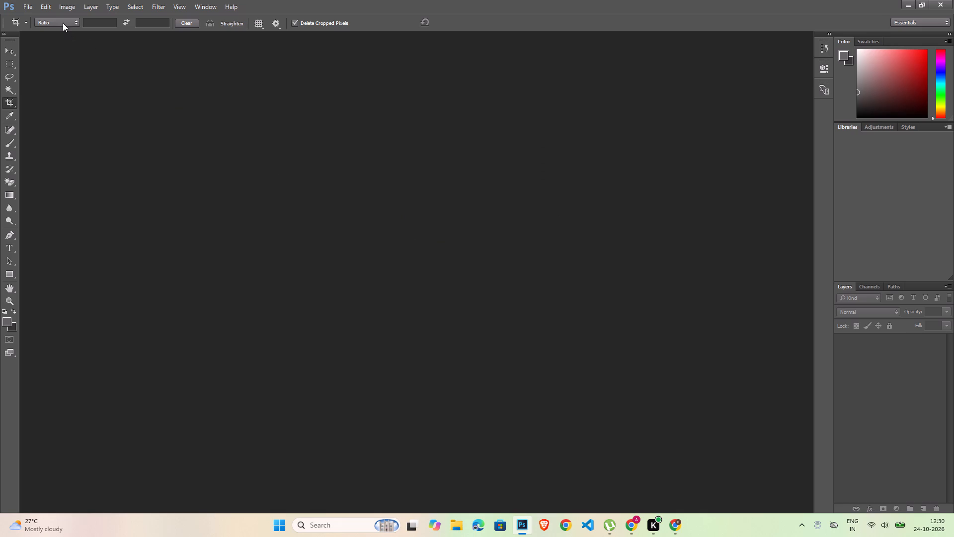
click(33, 10)
click(42, 30)
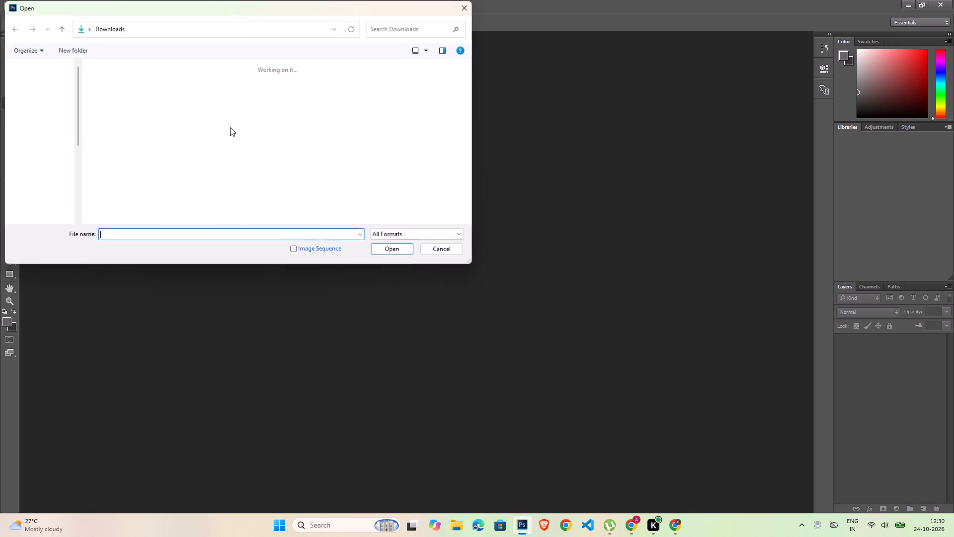
double_click(127, 97)
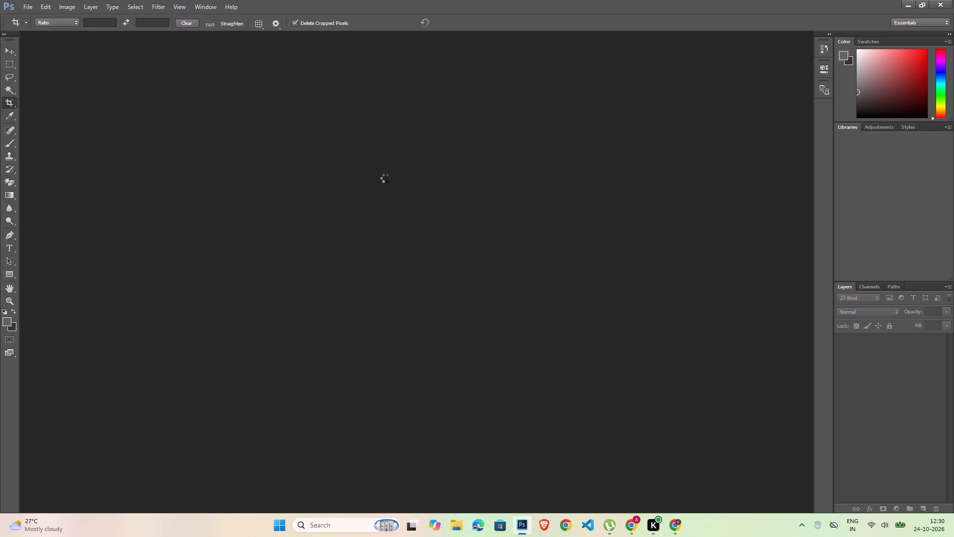
Remove the white background on both sides of the rock and below the ground line with the Magic Eraser.
click(7, 181)
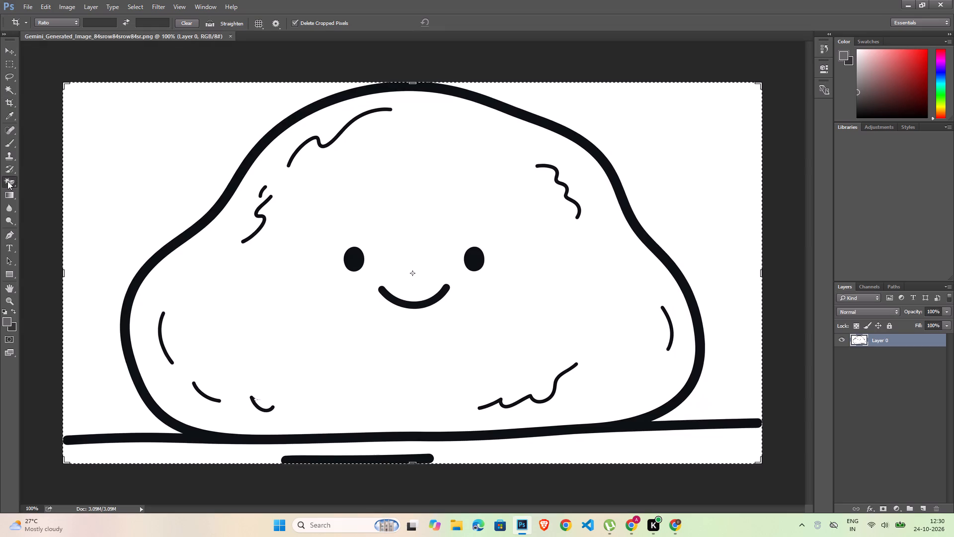
click(67, 178)
click(715, 199)
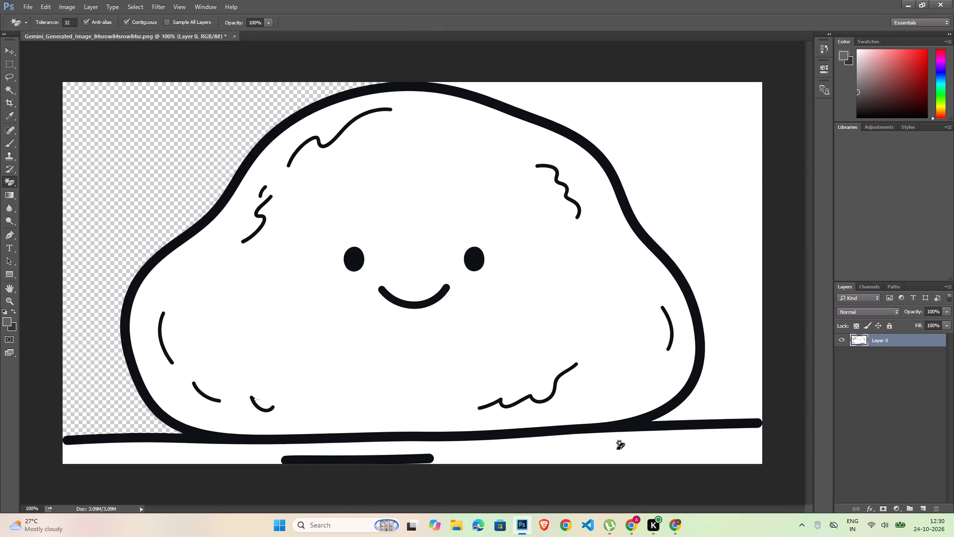
click(601, 457)
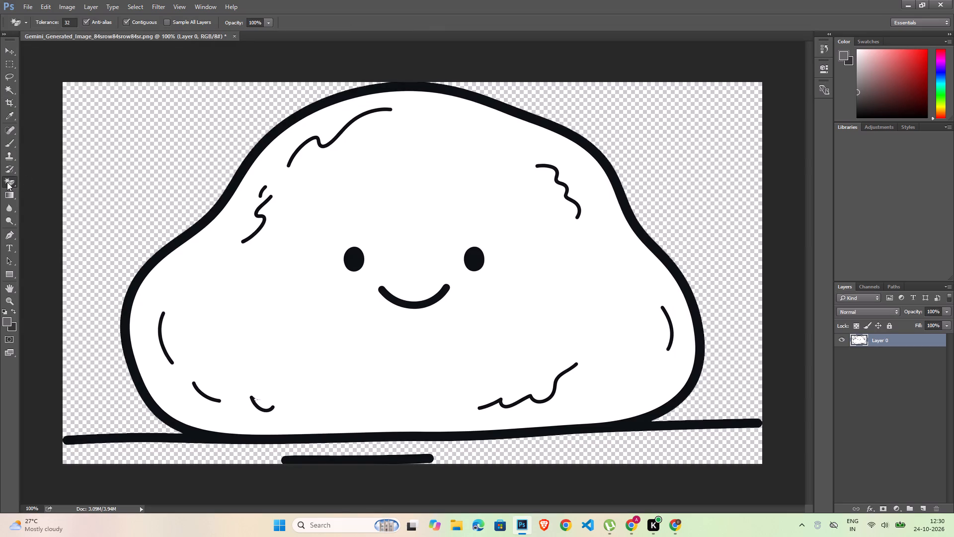
Erase the short black stroke beneath the rock's ground line with the Eraser tool.
right_click(7, 182)
click(59, 182)
drag(281, 463, 488, 463)
drag(447, 461, 359, 460)
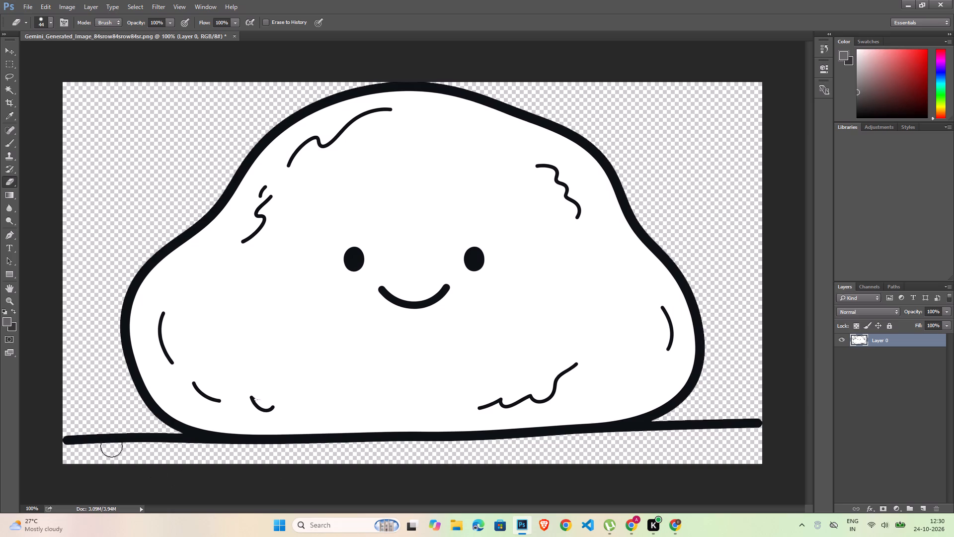
Erase the ground line extending past both sides of the rock, following the curve of its lower outline.
drag(71, 439, 167, 443)
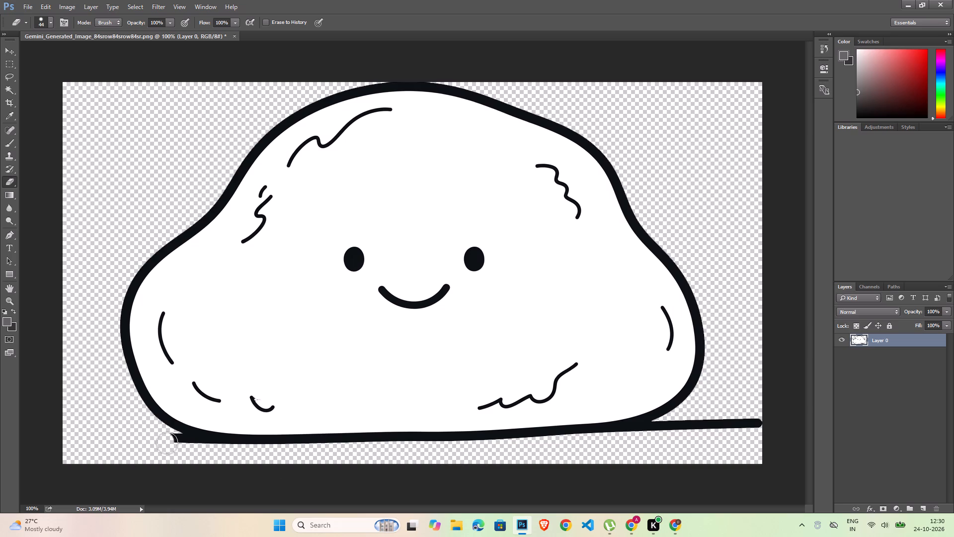
drag(167, 443, 173, 444)
click(174, 444)
click(176, 444)
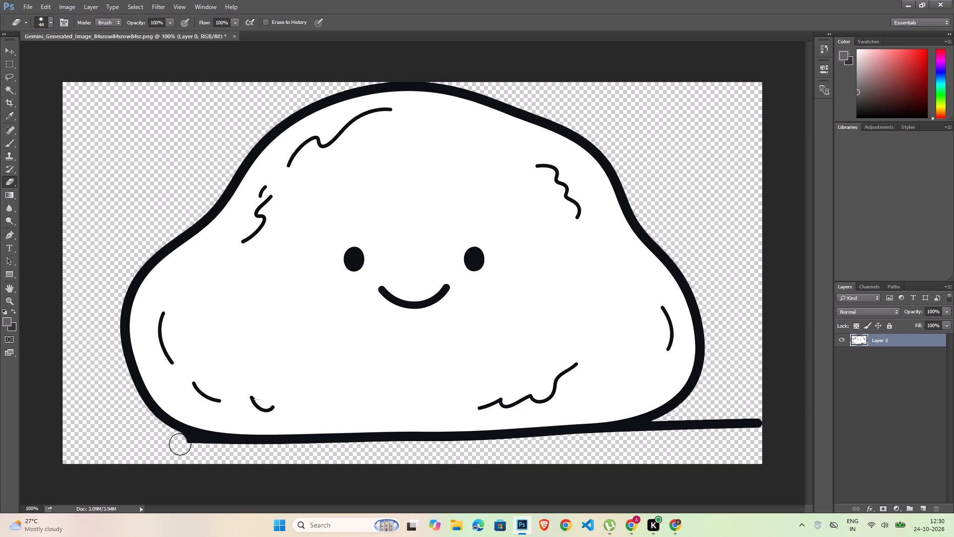
click(182, 447)
click(180, 445)
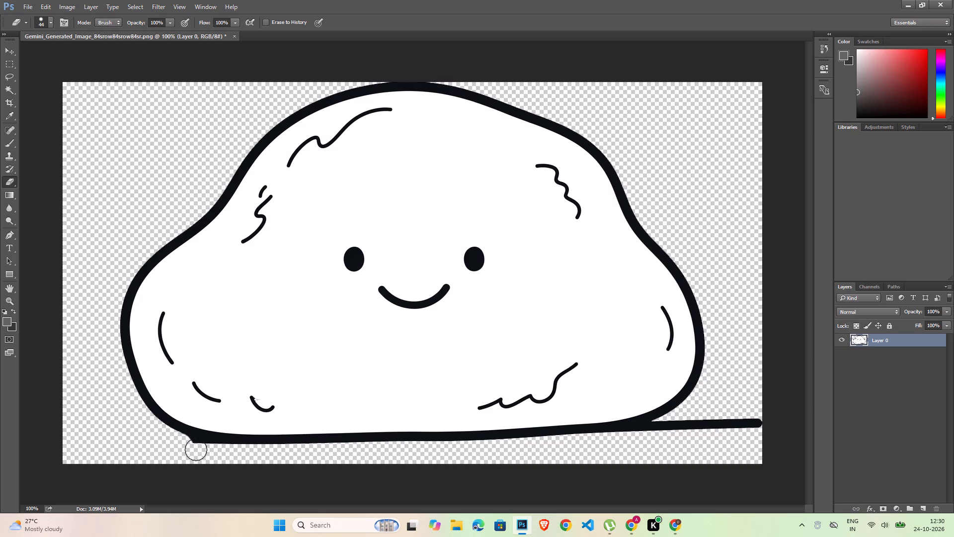
click(195, 452)
click(189, 449)
click(211, 453)
drag(756, 430, 675, 431)
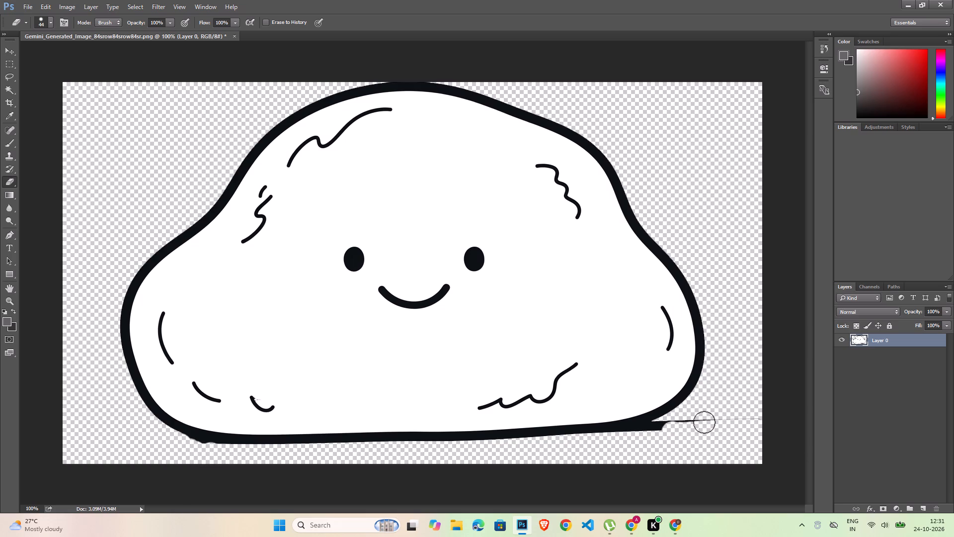
drag(705, 422, 645, 434)
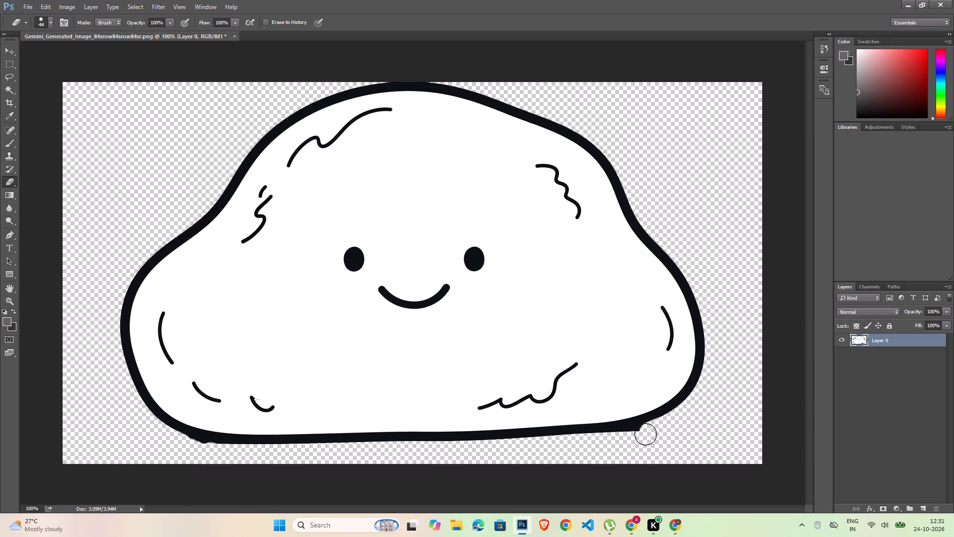
drag(645, 434, 609, 444)
Erase the rock's left eye.
drag(353, 258, 357, 257)
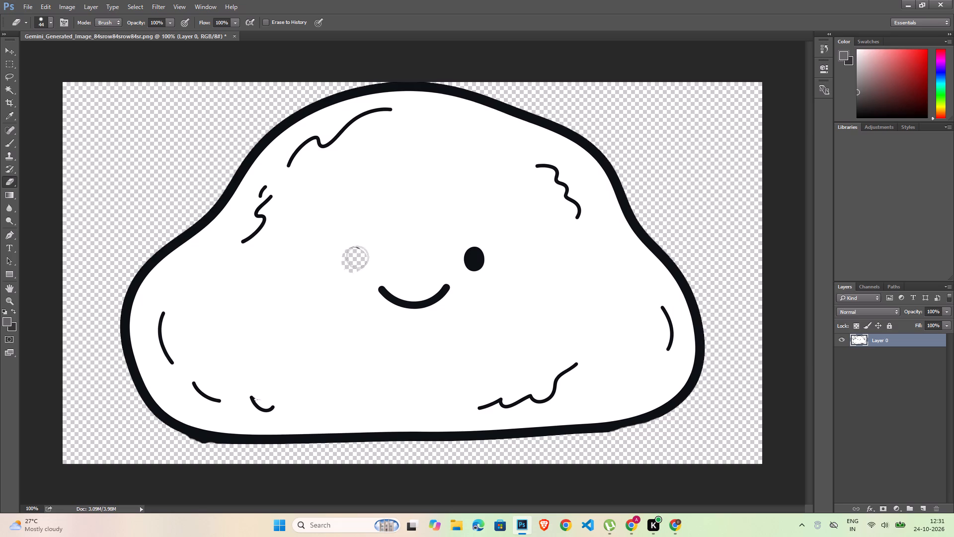
drag(357, 257, 356, 267)
Remove the white fill inside the rock outline with the Magic Eraser.
right_click(5, 183)
click(44, 198)
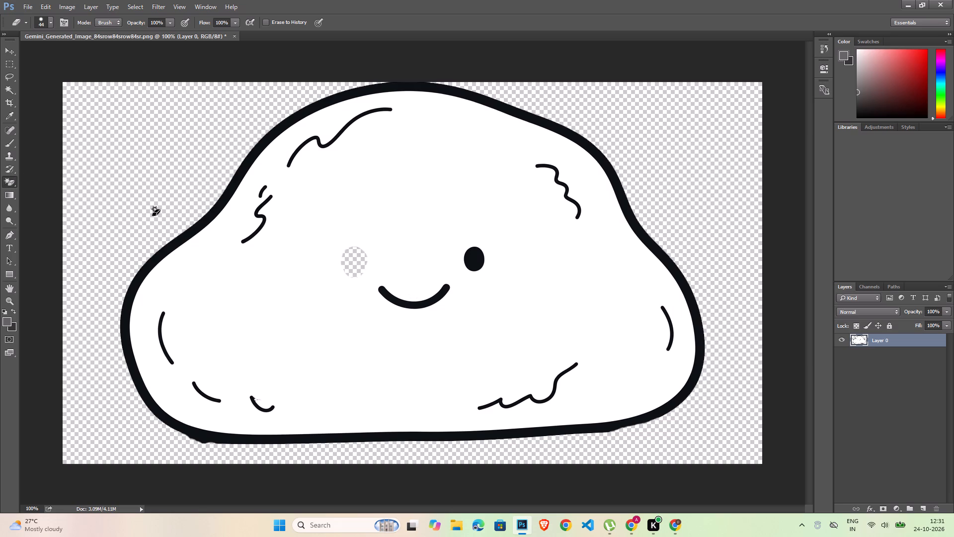
click(313, 294)
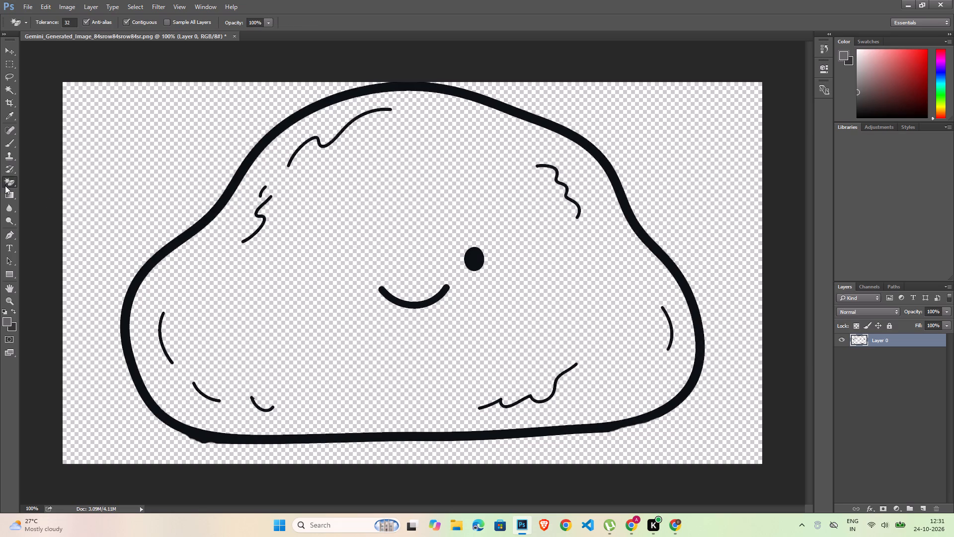
Erase the remaining eye, the smile and all inner detail strokes with the Eraser, keeping only the thick rock outline.
right_click(5, 185)
click(53, 185)
drag(476, 258, 468, 258)
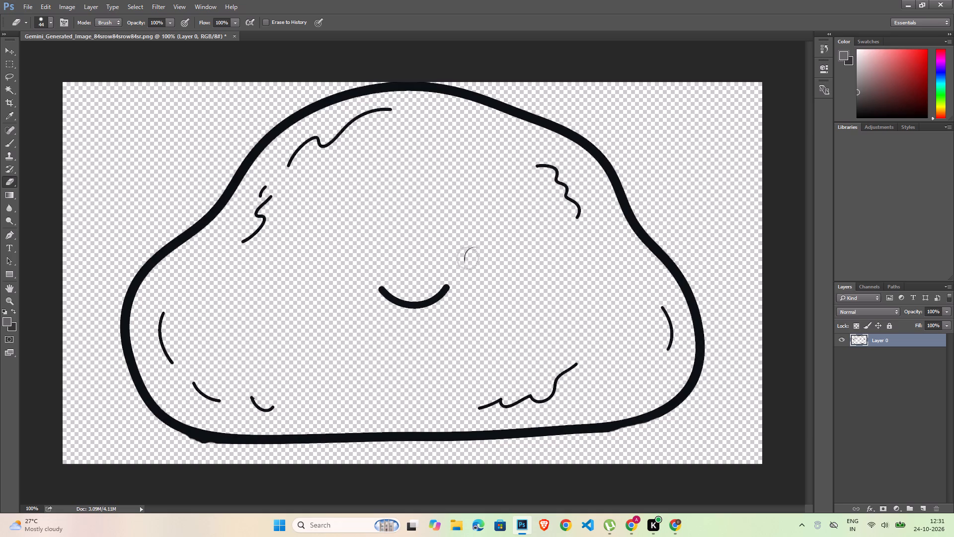
drag(468, 258, 562, 230)
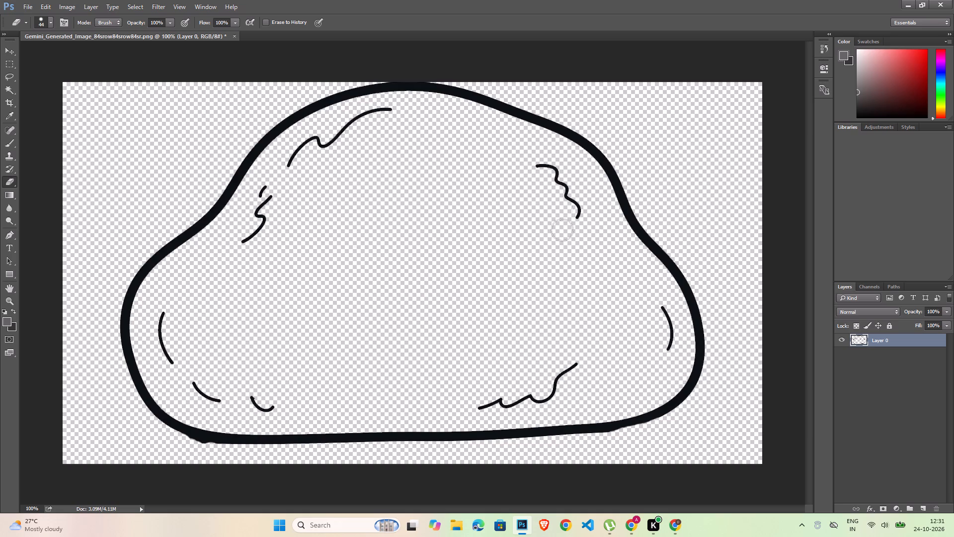
drag(562, 230, 667, 312)
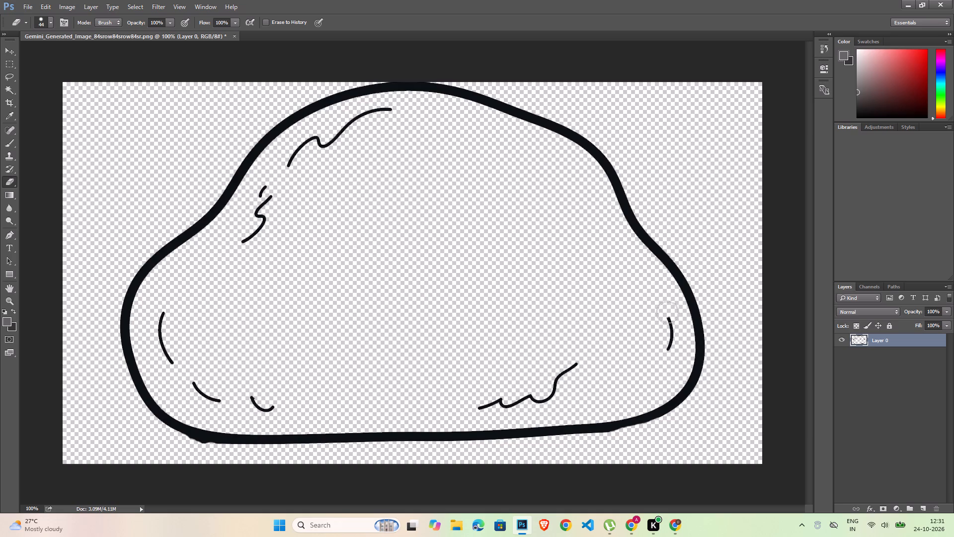
drag(667, 312, 469, 402)
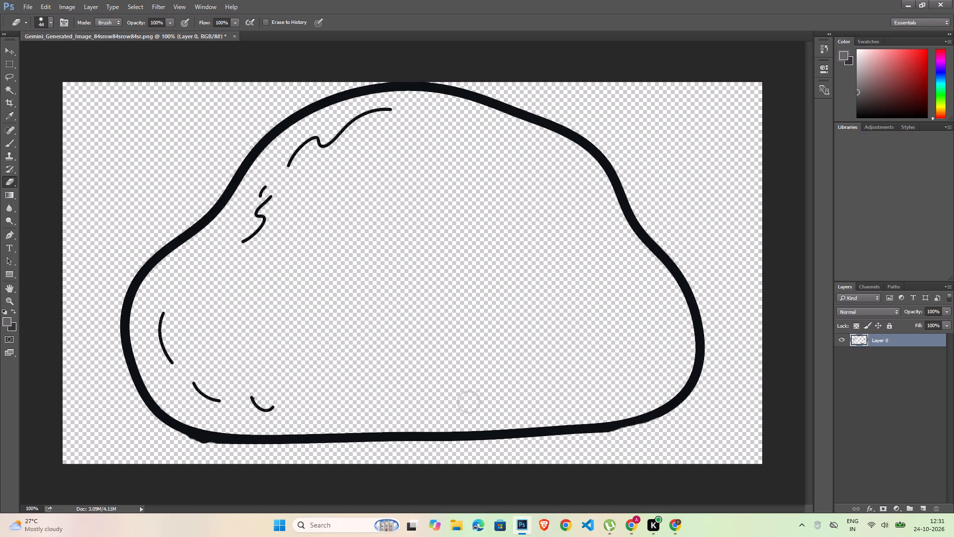
drag(469, 402, 230, 401)
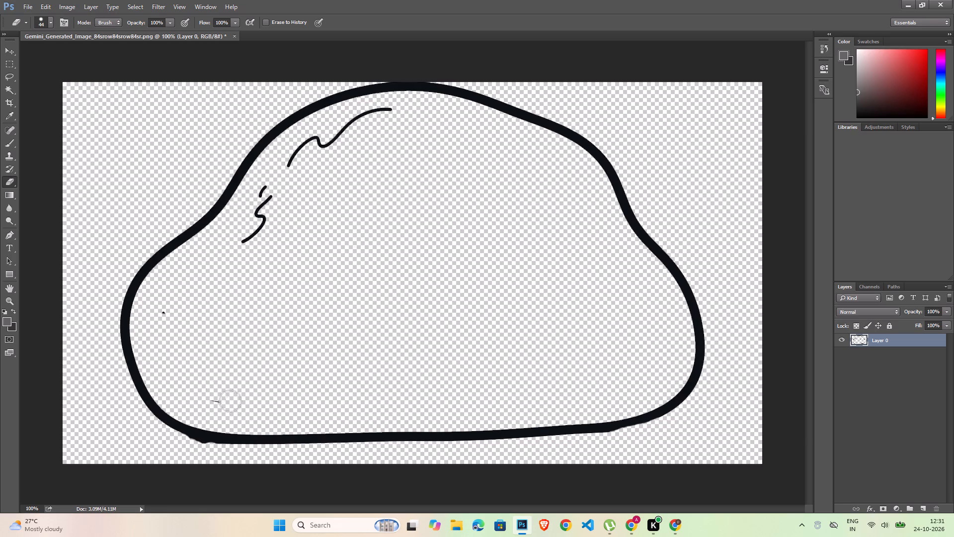
drag(230, 401, 303, 152)
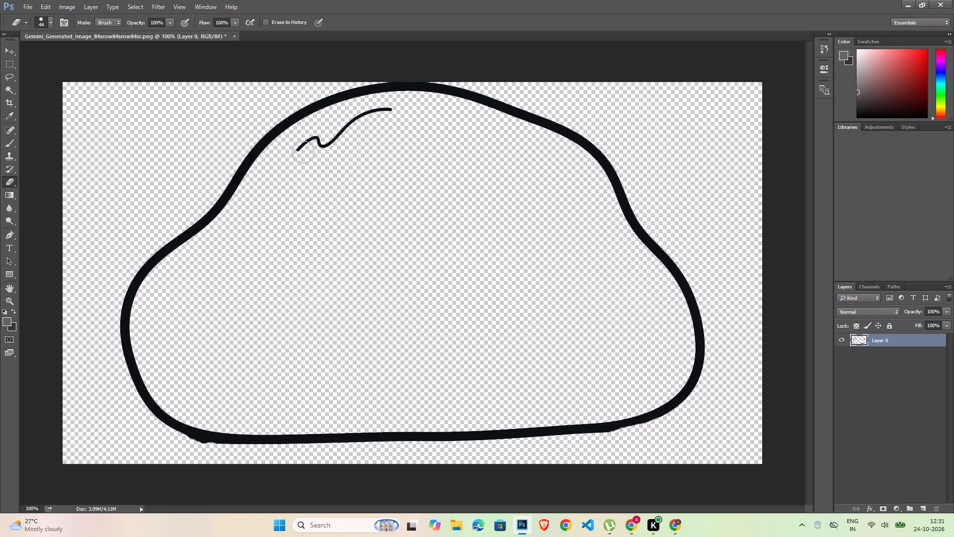
drag(303, 152, 337, 133)
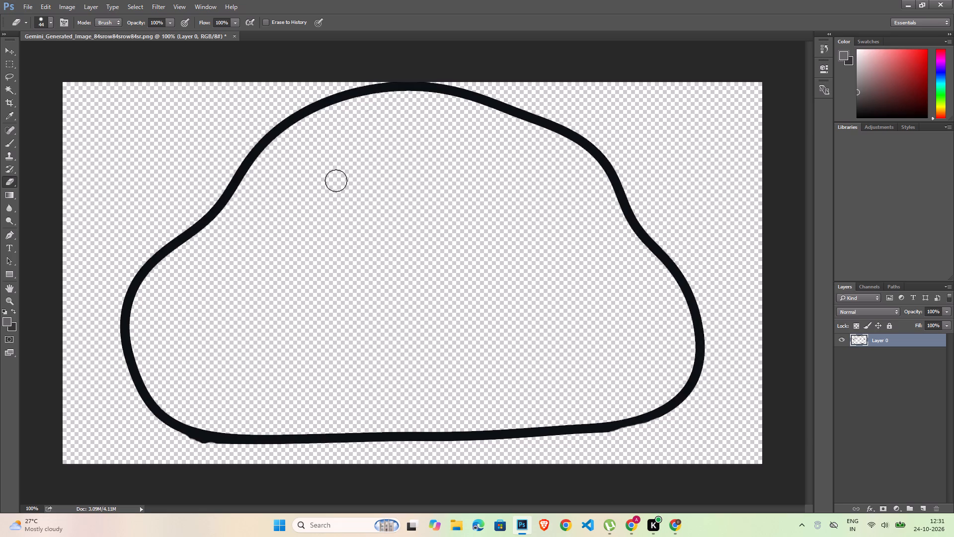
click(14, 52)
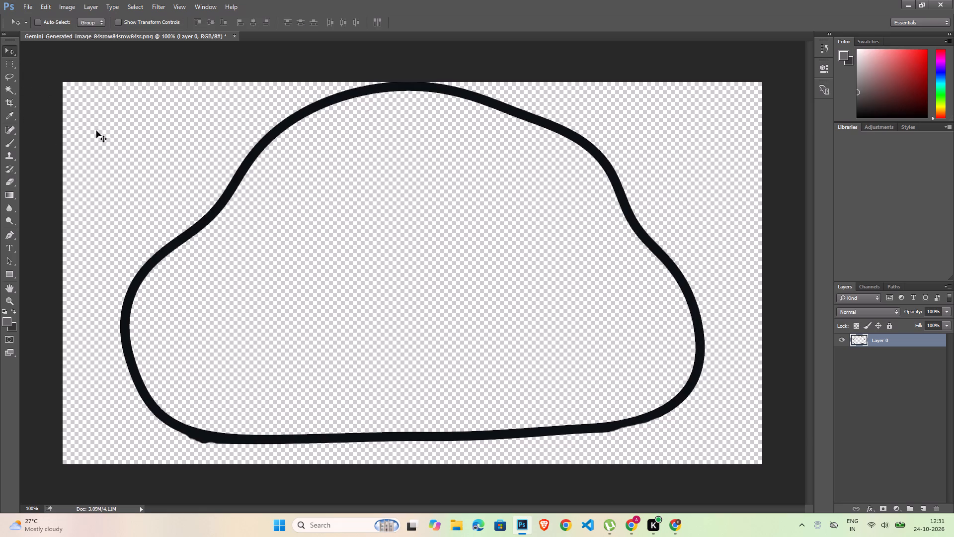
key(c)
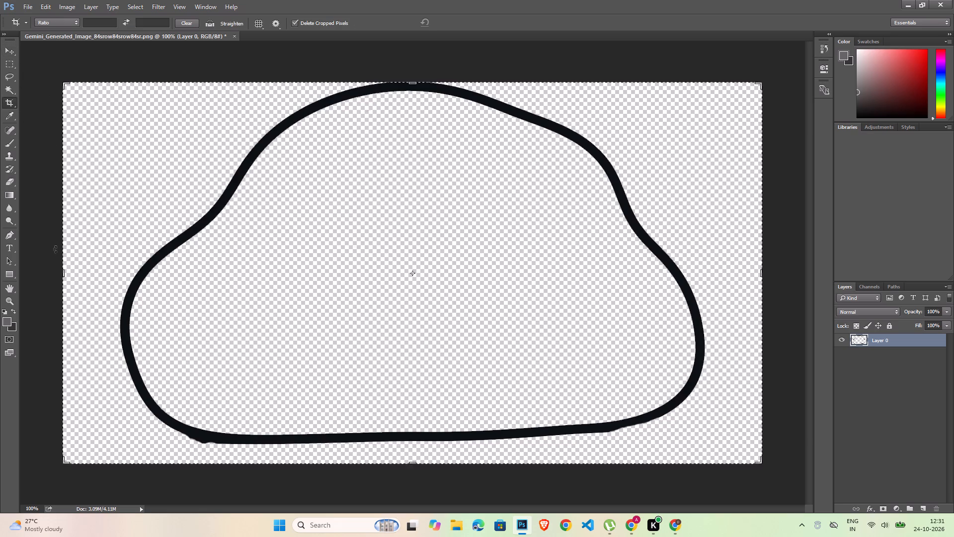
drag(63, 277, 88, 281)
drag(736, 272, 707, 279)
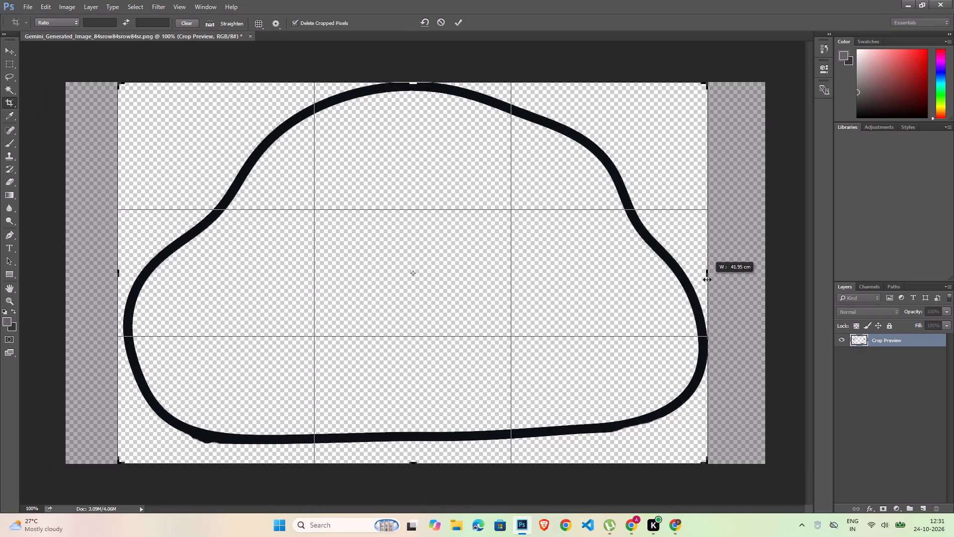
drag(707, 279, 711, 283)
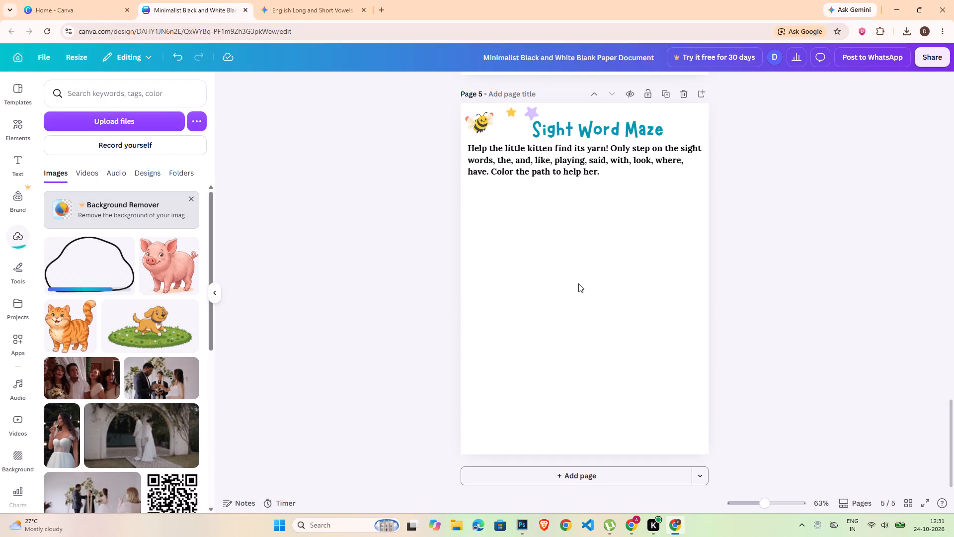
drag(503, 224, 614, 300)
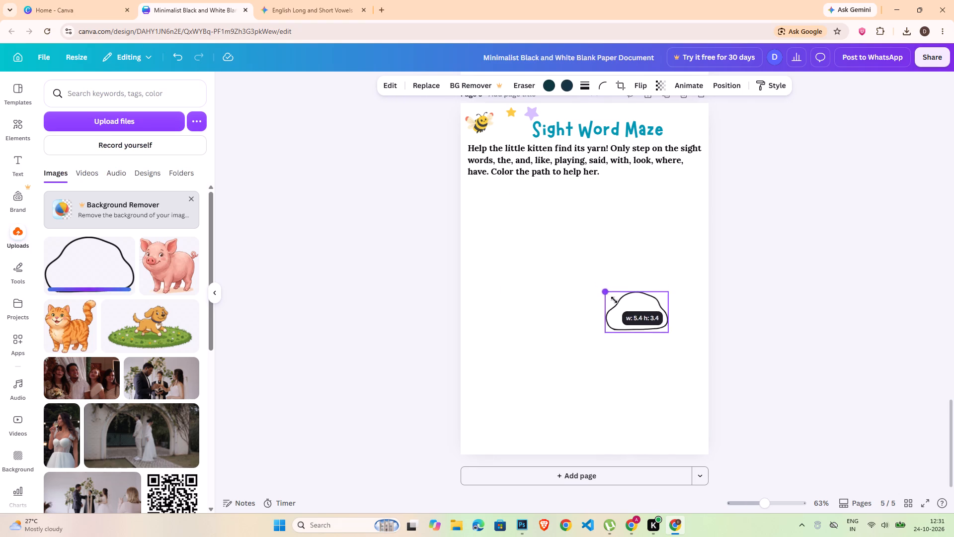
drag(614, 300, 624, 311)
drag(652, 324, 553, 222)
click(773, 224)
Search the graphics for "cat sitting" and add the walking grey striped kitten to page 5.
click(18, 118)
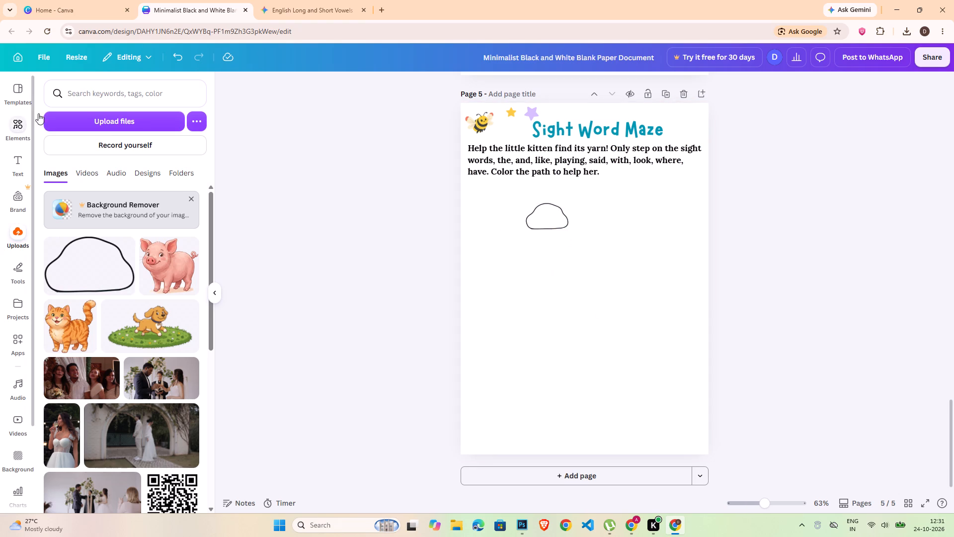
double_click(85, 93)
text(cat s)
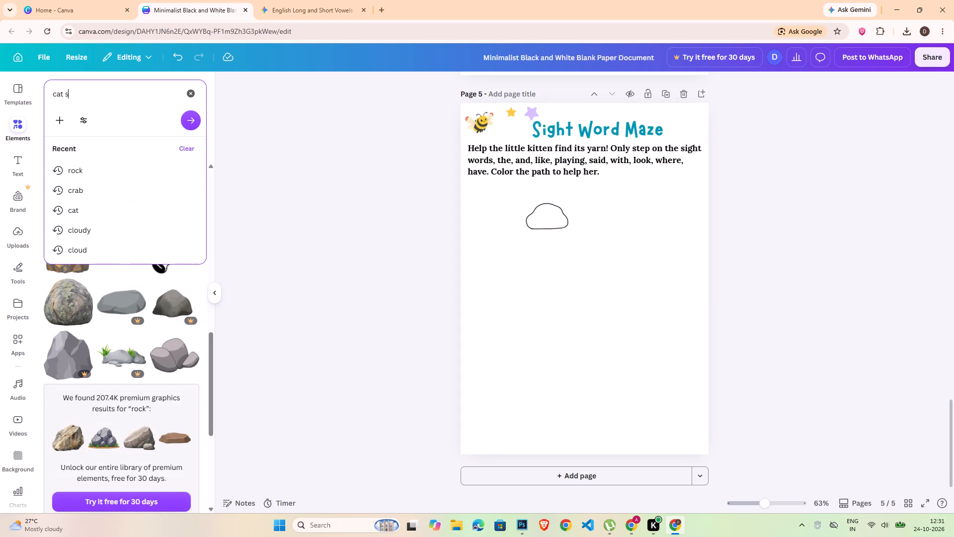
text(itting)
key(Return)
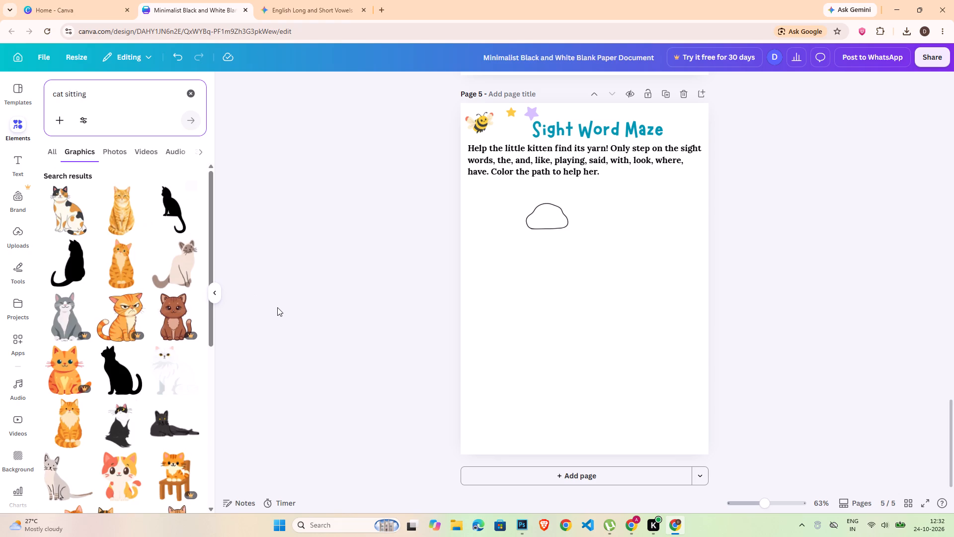
scroll(159, 320, down, 7)
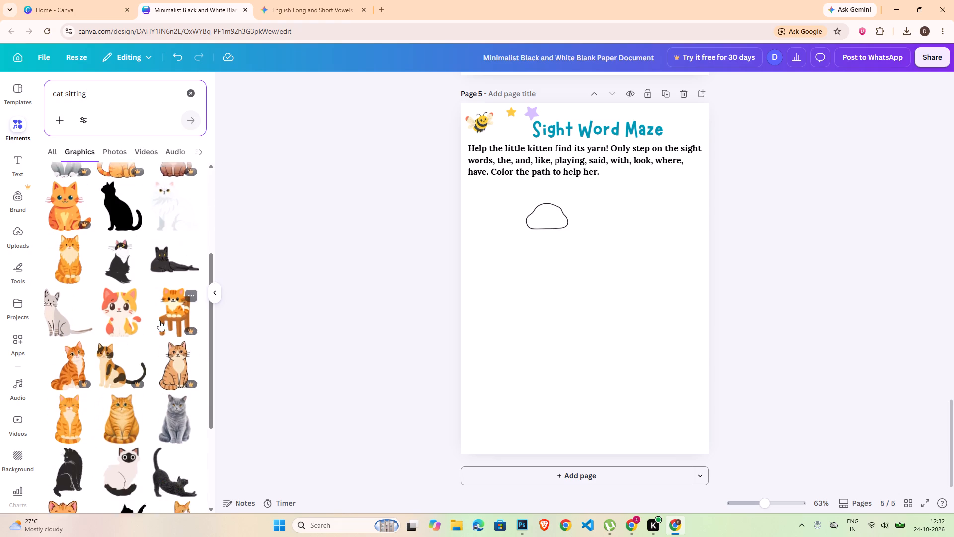
scroll(159, 320, down, 4)
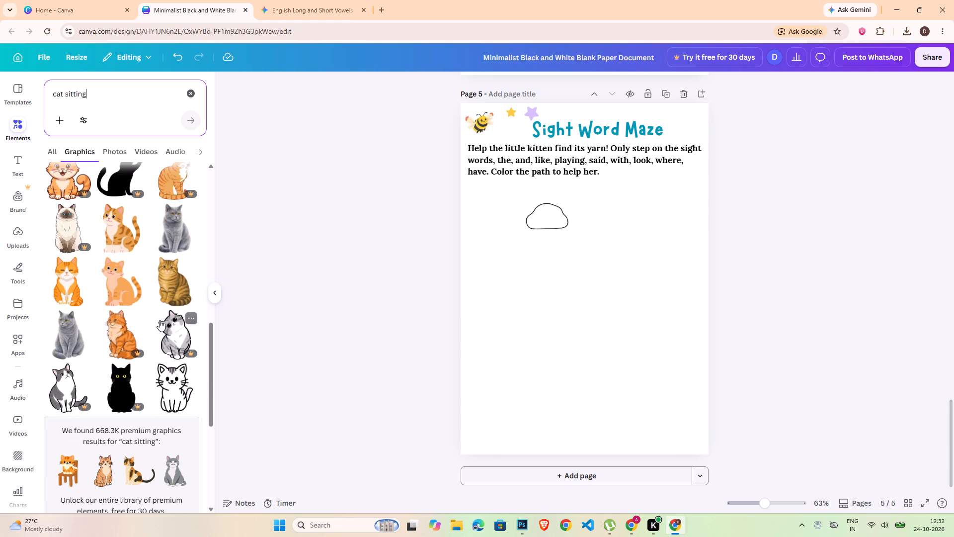
scroll(159, 320, down, 4)
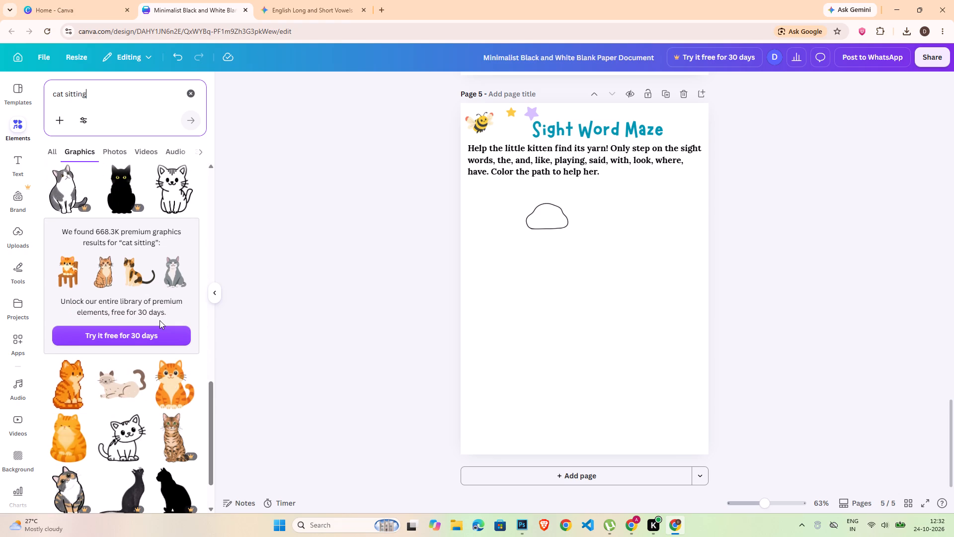
scroll(159, 320, down, 7)
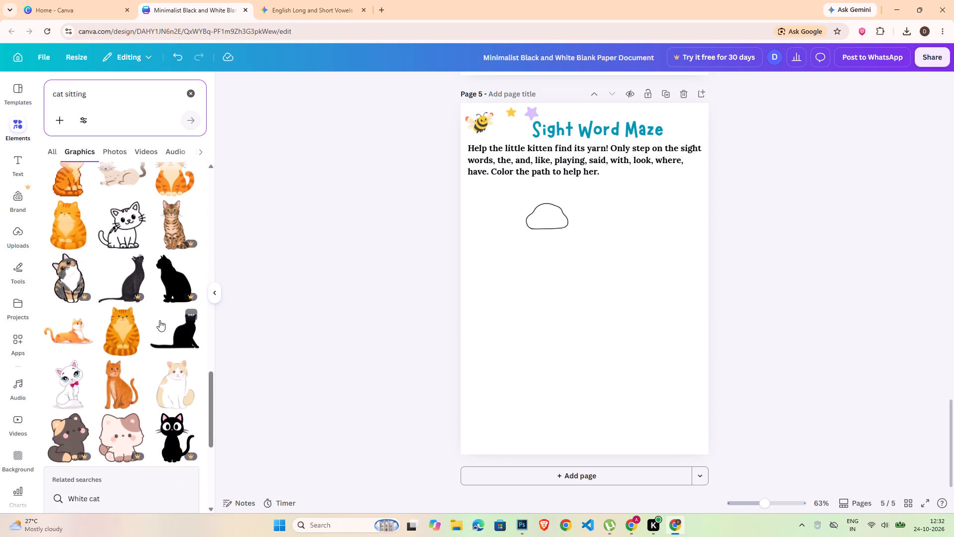
scroll(159, 320, down, 5)
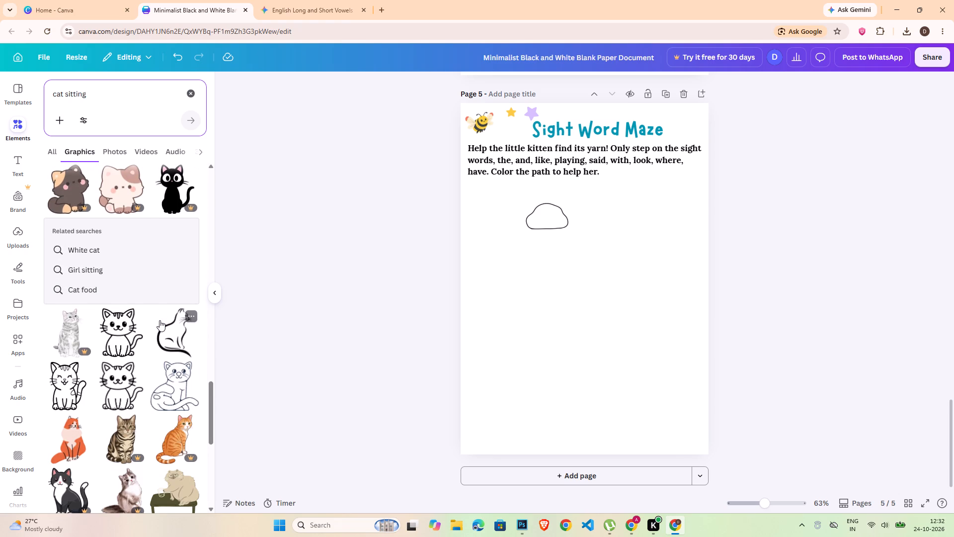
scroll(159, 320, down, 5)
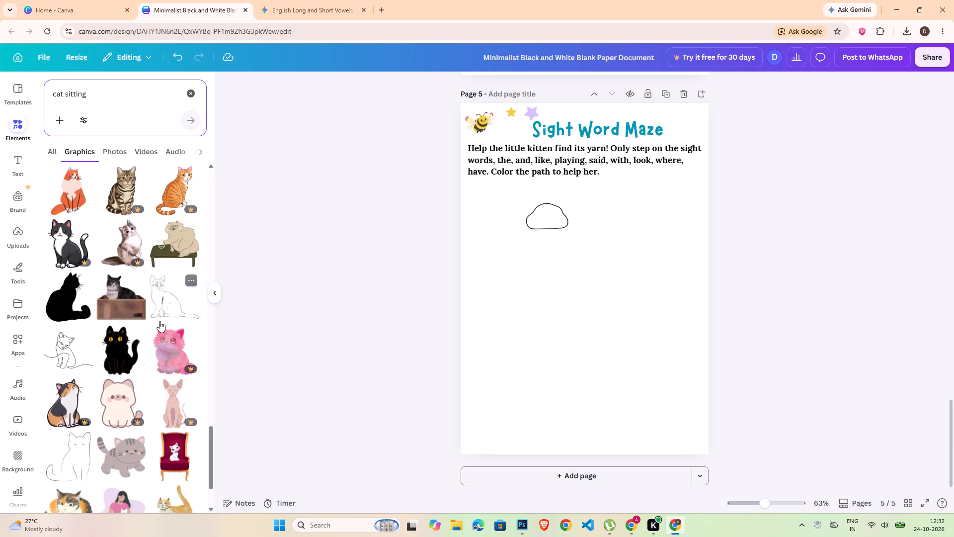
scroll(159, 321, down, 4)
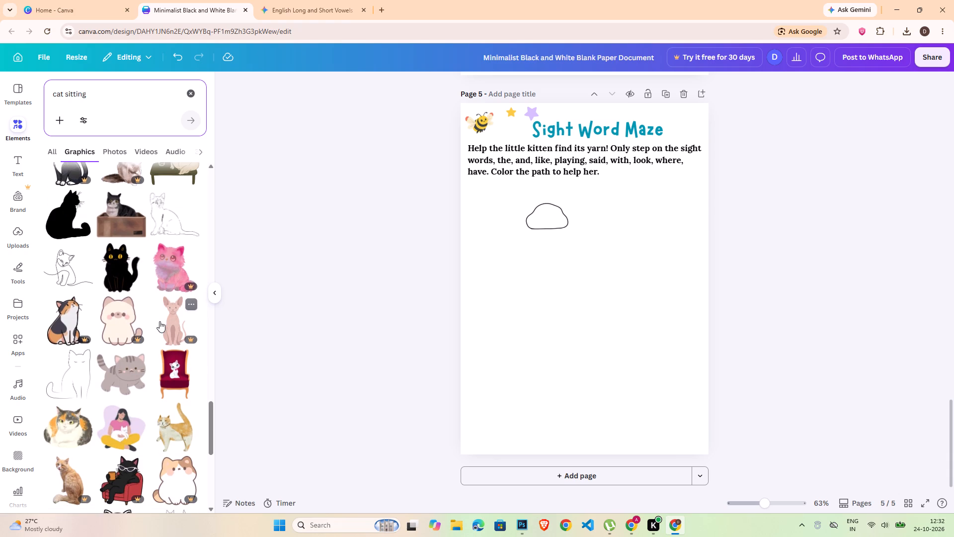
click(123, 370)
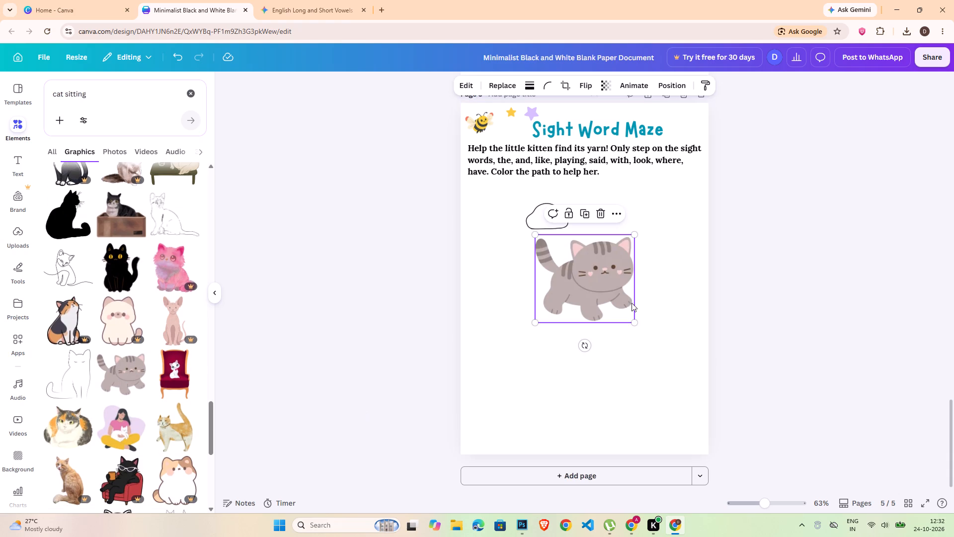
Shrink the kitten to slightly narrower than the rock and place it beside the rock at the page's left margin.
drag(632, 322, 580, 278)
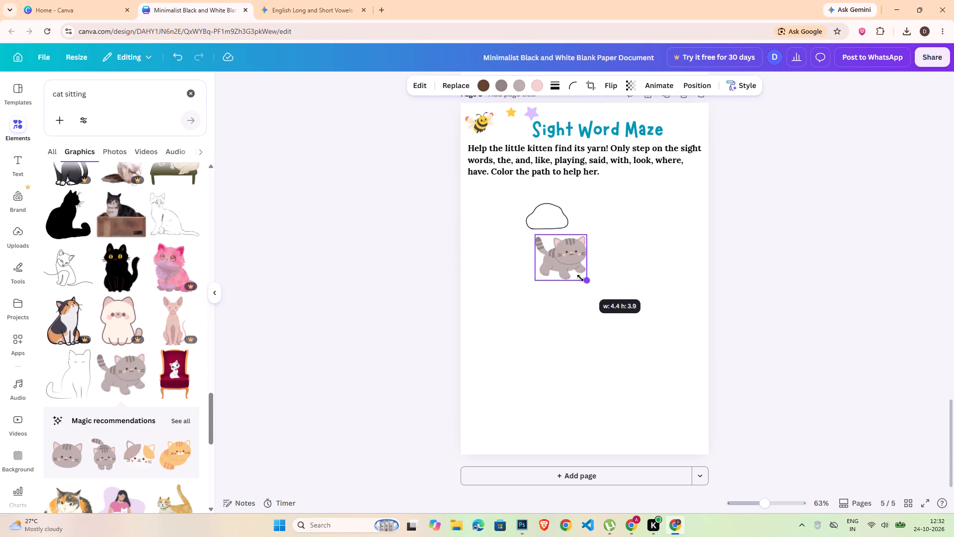
drag(580, 278, 564, 260)
drag(556, 250, 486, 212)
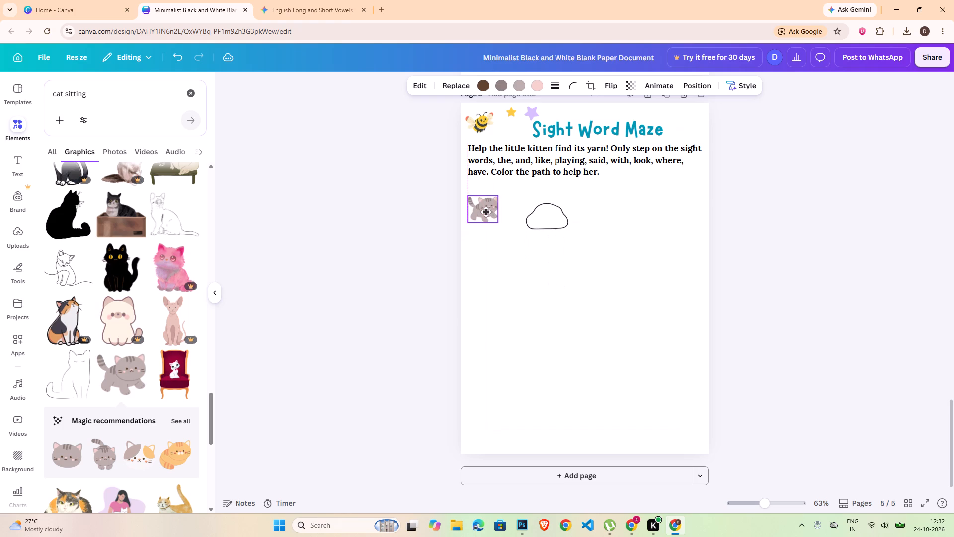
drag(486, 212, 490, 218)
Duplicate the rock outline three times and line the copies up beside it to form a row of four.
click(553, 219)
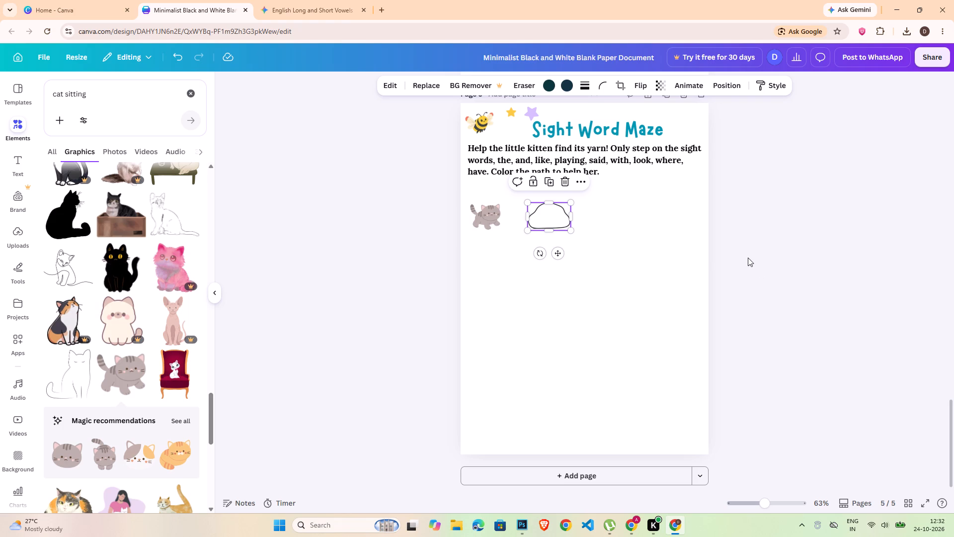
click(748, 258)
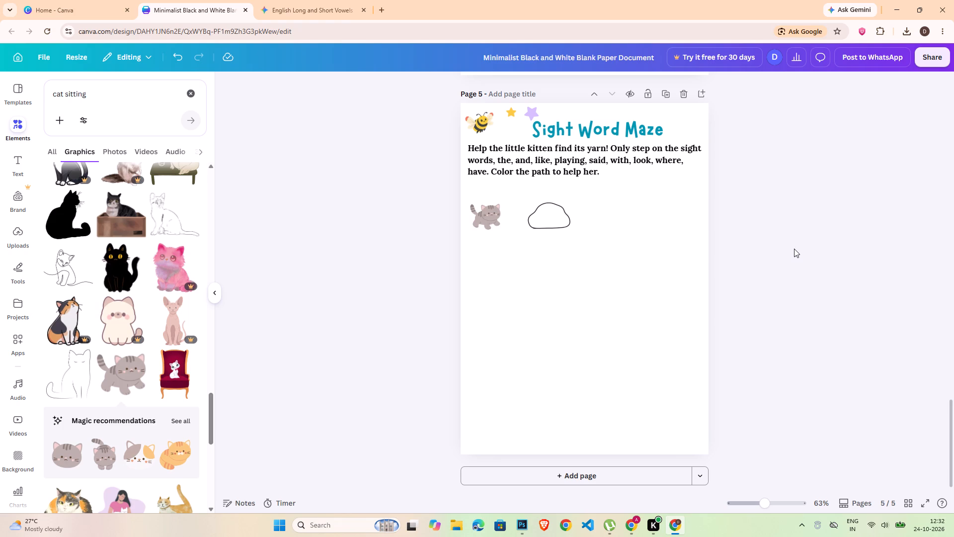
click(794, 249)
drag(550, 219, 546, 219)
key(ctrl+c)
key(ctrl+v)
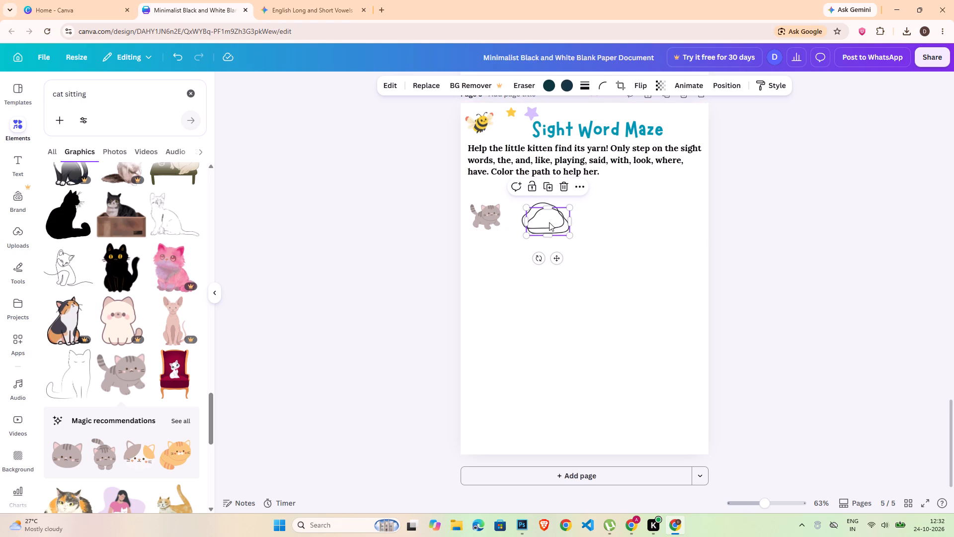
drag(550, 225, 596, 217)
key(ctrl+c)
key(ctrl+v)
drag(600, 222, 645, 214)
click(645, 217)
key(ctrl+c)
key(ctrl+v)
drag(647, 216, 673, 214)
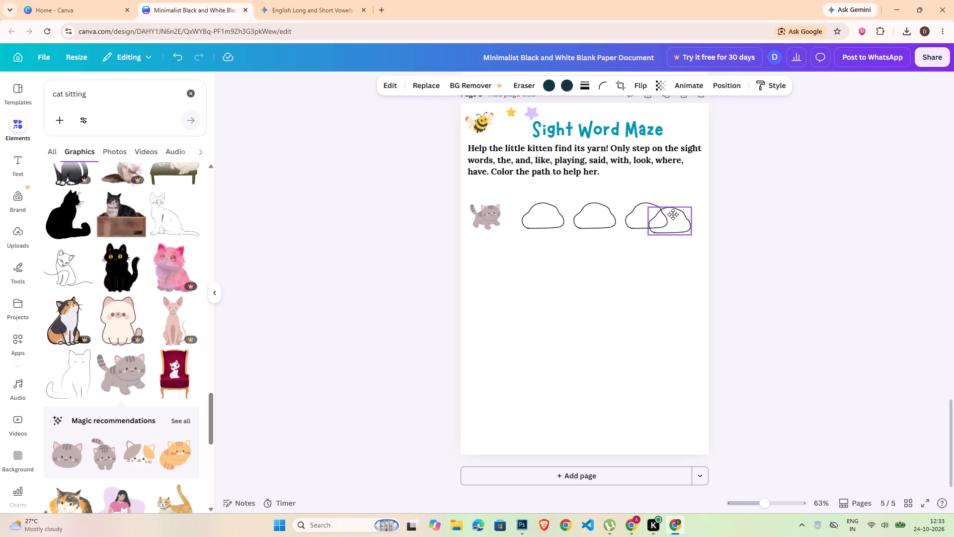
drag(673, 214, 687, 210)
Space the four rocks evenly with Tidy up and shift the row towards the kitten, inside the page's right margin.
click(545, 262)
drag(546, 245, 735, 211)
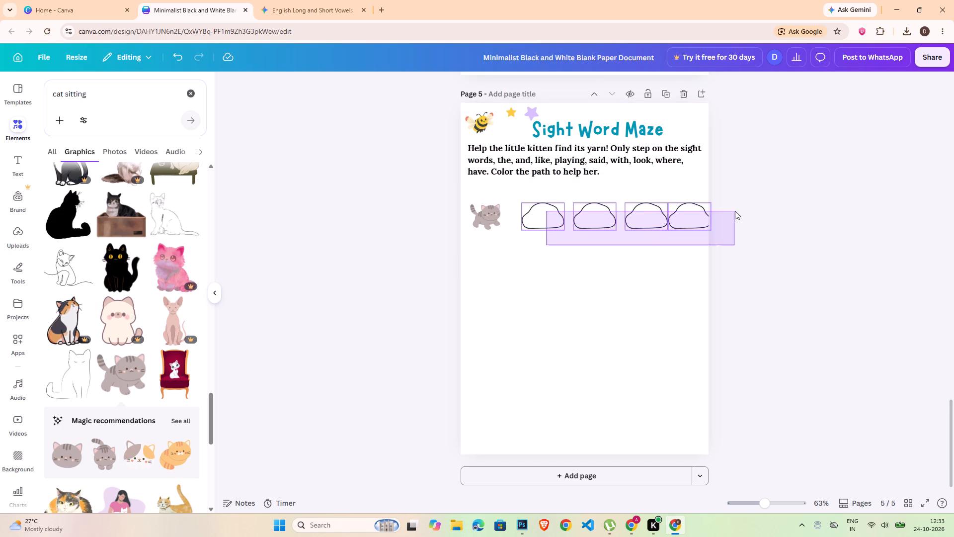
drag(735, 211, 717, 211)
click(632, 88)
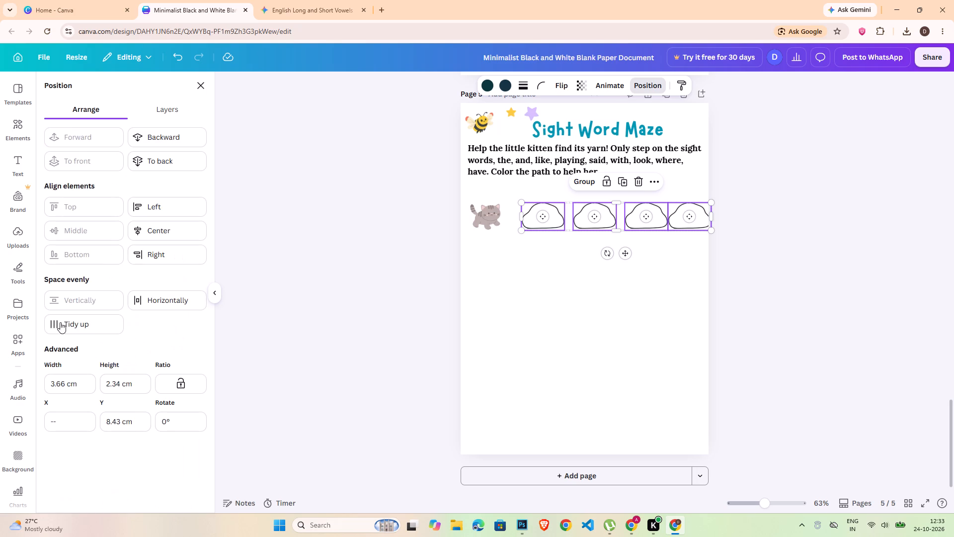
click(62, 328)
drag(625, 256, 621, 257)
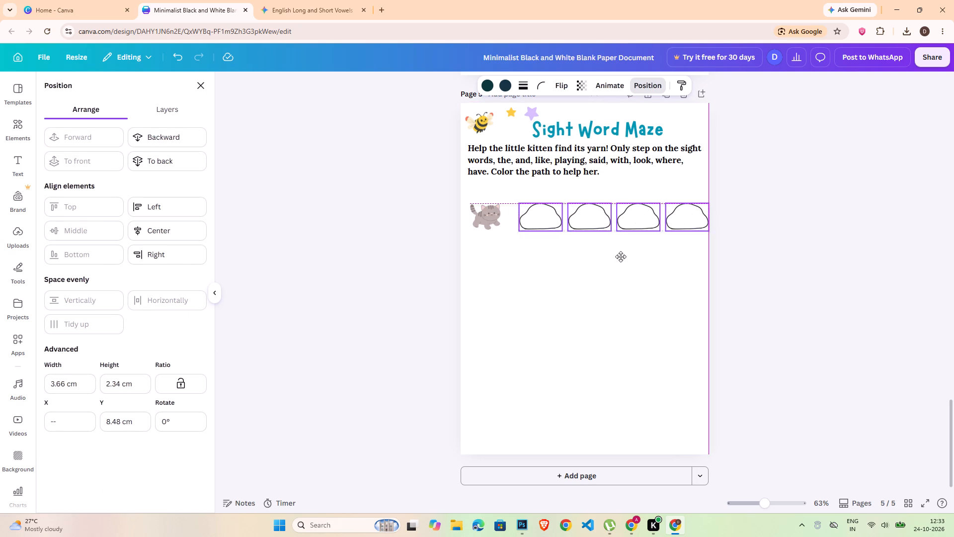
drag(621, 257, 616, 256)
click(755, 234)
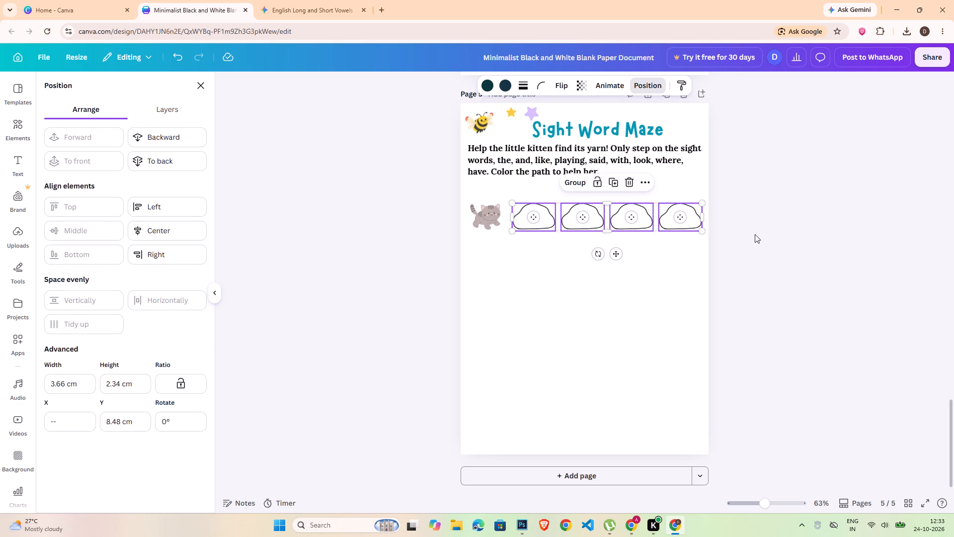
Copy the row of four rocks and place the copy directly below, aligned with the first row.
drag(533, 247, 668, 215)
key(ctrl+c)
key(ctrl+v)
drag(655, 231, 643, 261)
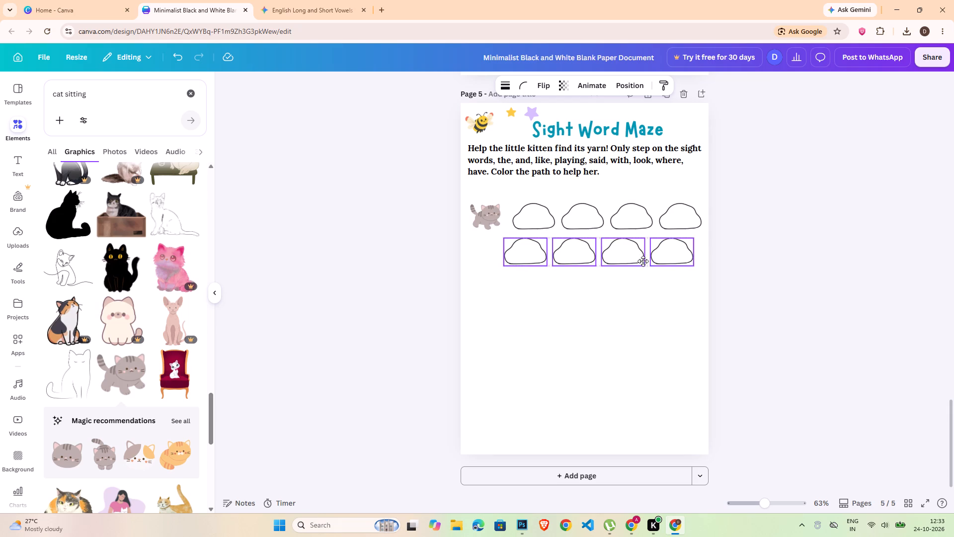
drag(643, 261, 648, 269)
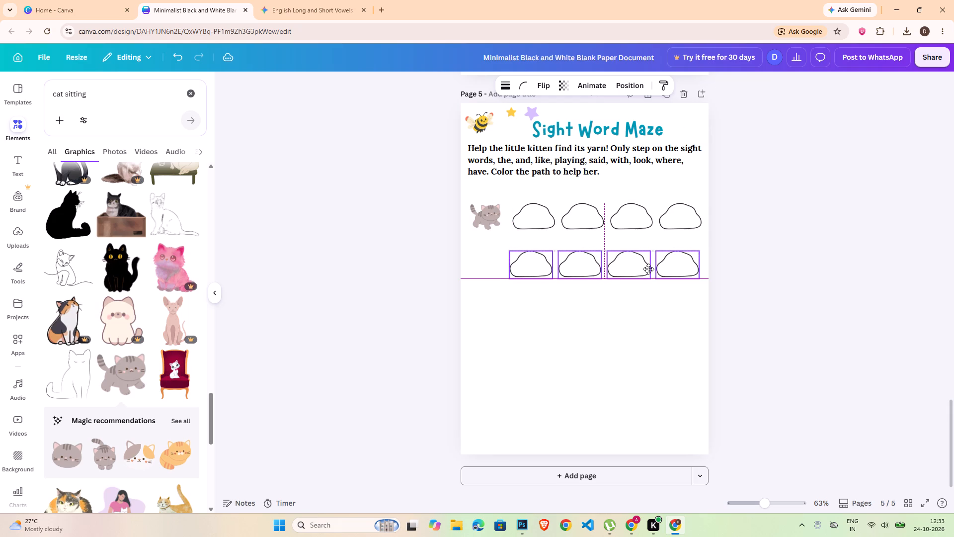
drag(648, 269, 650, 270)
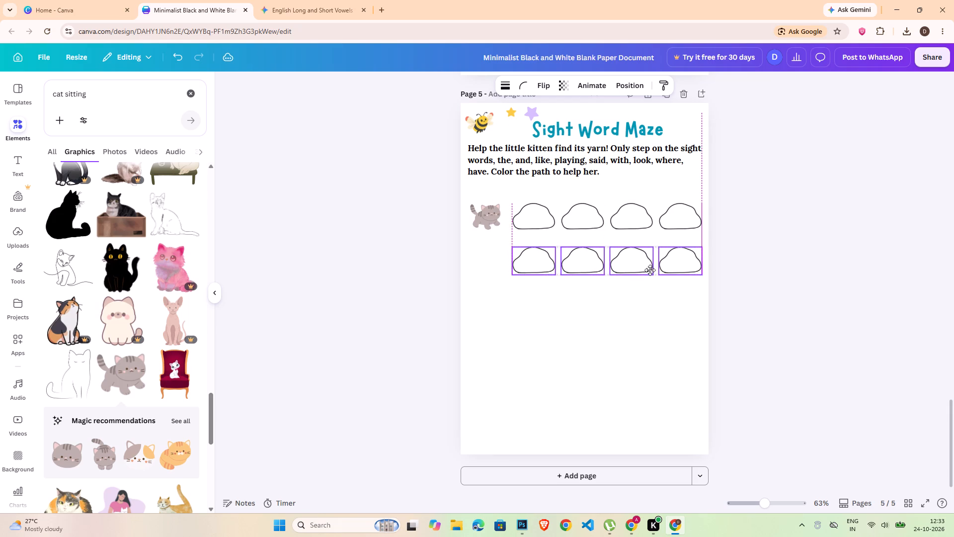
Copy the second row of four rocks and place the copy below it as a third row starting at the page's left margin.
drag(650, 270, 649, 271)
key(ctrl+c)
key(ctrl+v)
drag(648, 273, 597, 307)
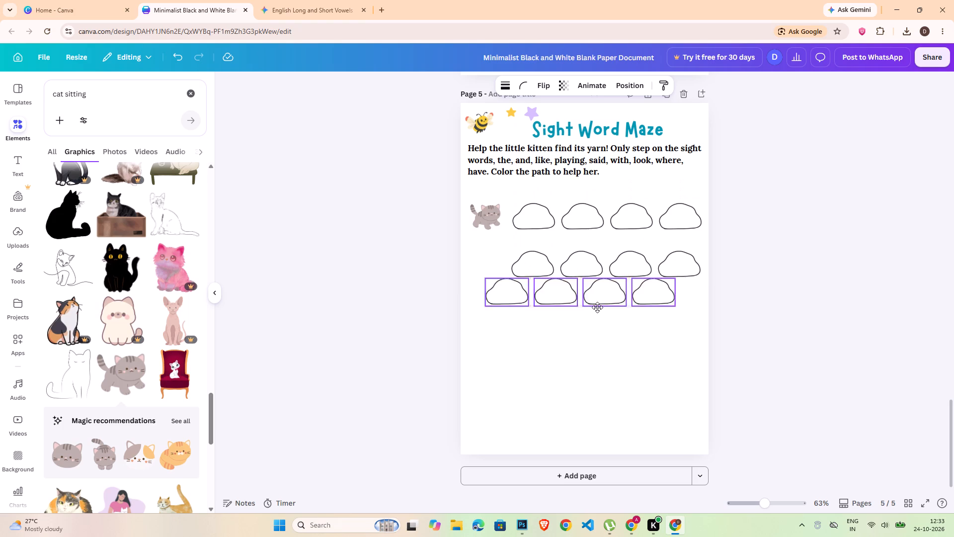
drag(597, 307, 598, 311)
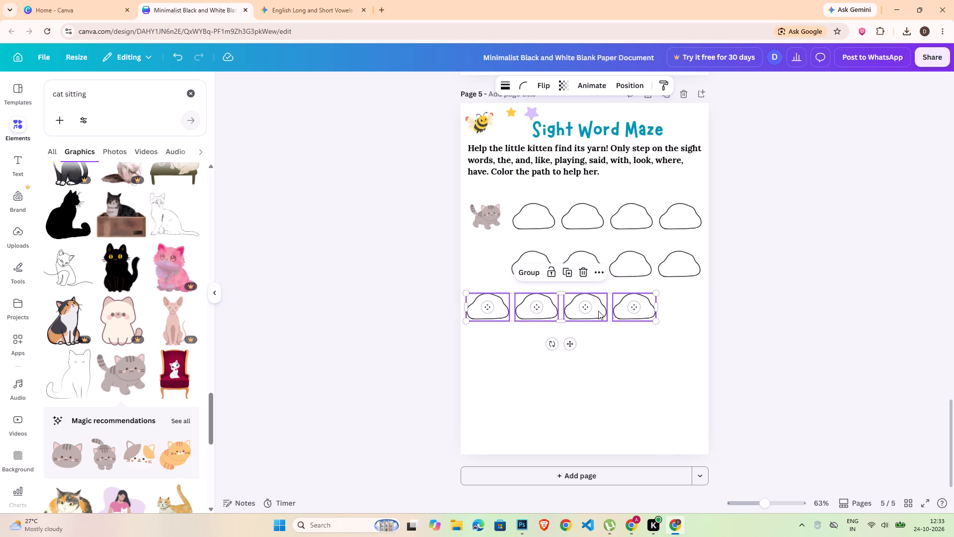
Copy the third row of rocks and place the copy directly below it as a fourth row.
key(ctrl+c)
key(ctrl+v)
drag(600, 317, 597, 359)
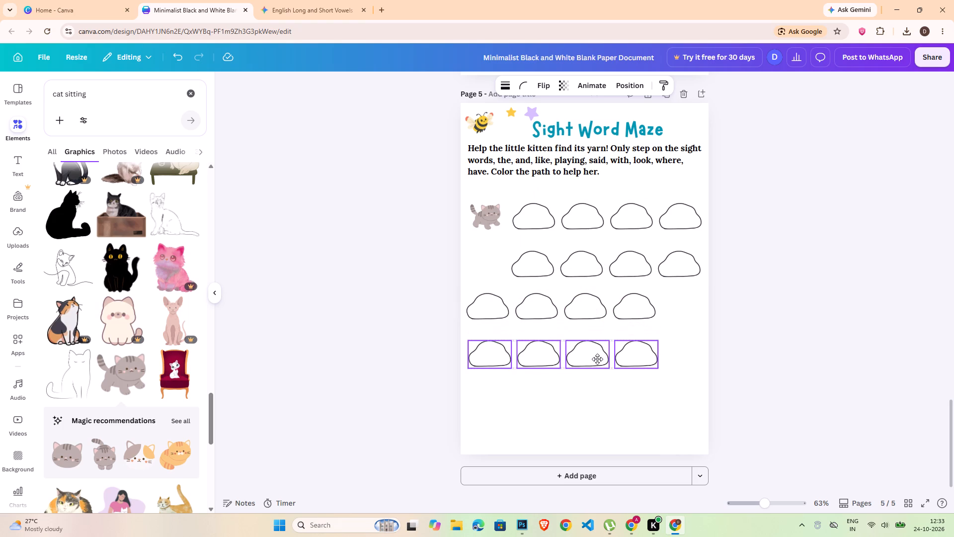
drag(597, 359, 598, 354)
Copy the fourth row of rocks and place the copy below it as a fifth row with matching spacing.
key(ctrl+c)
key(ctrl+v)
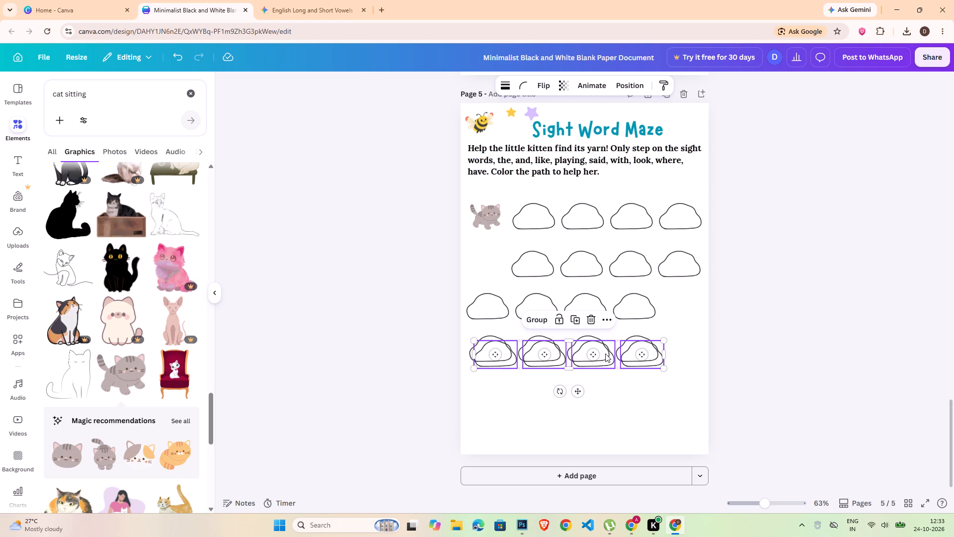
drag(608, 353, 610, 389)
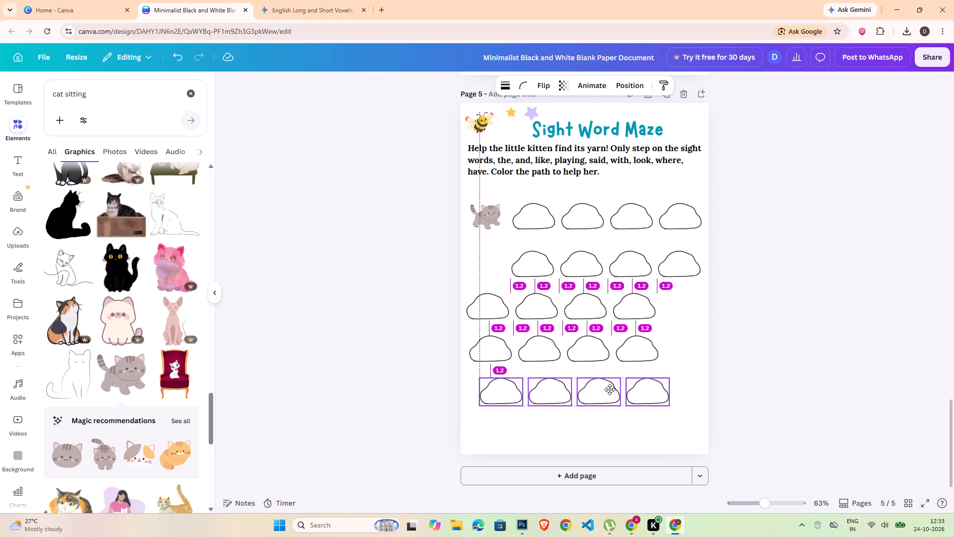
drag(610, 389, 607, 388)
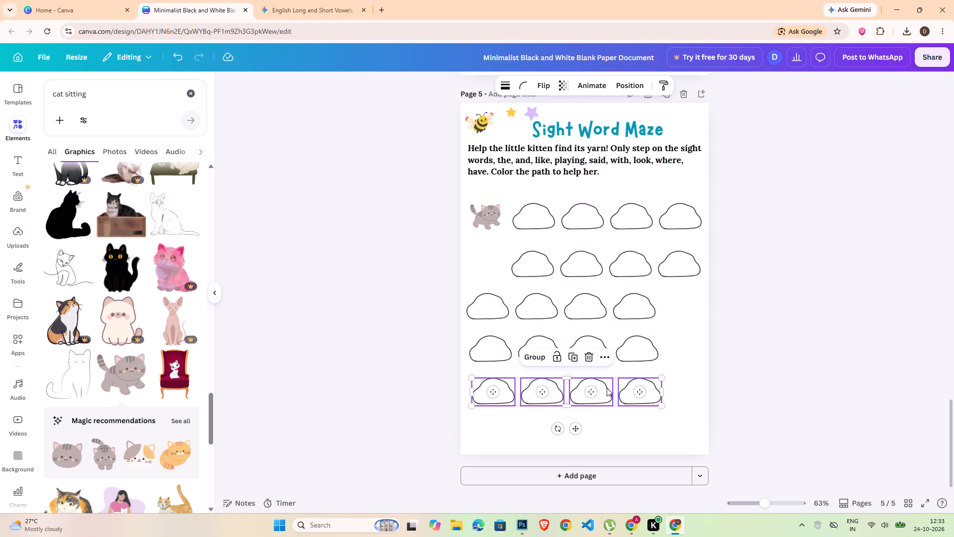
Copy the fifth row of rocks and place the copy as a sixth row just above the page's bottom edge.
key(ctrl+c)
key(ctrl+v)
drag(610, 392, 611, 427)
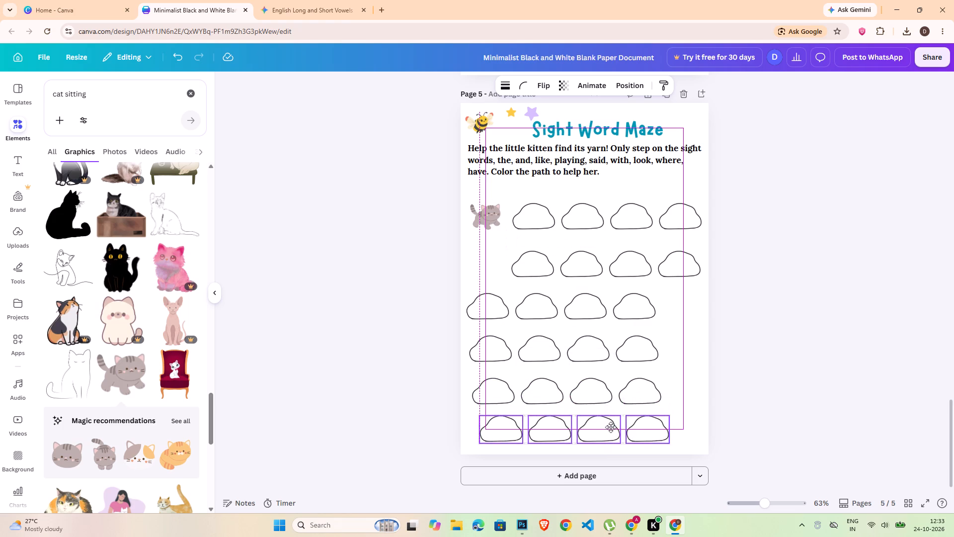
drag(611, 427, 607, 429)
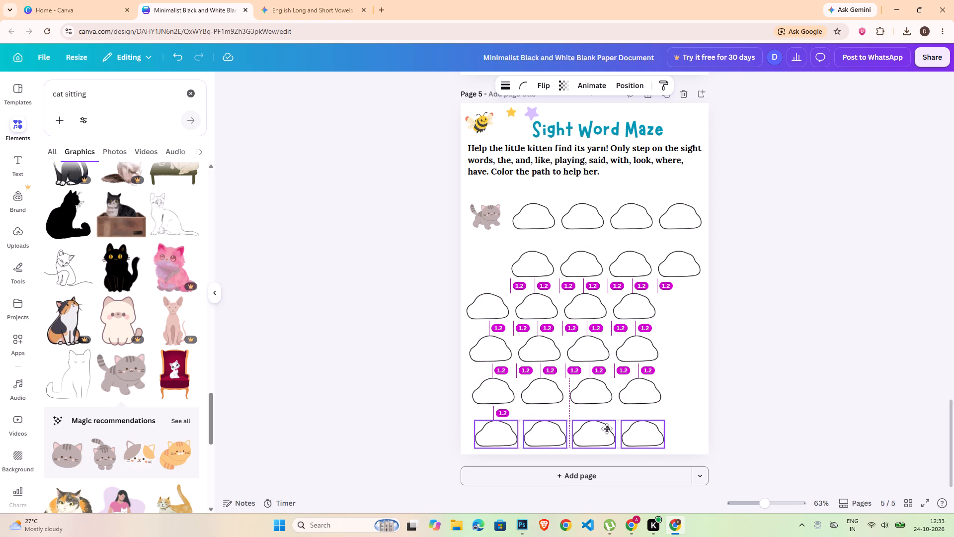
drag(607, 429, 606, 426)
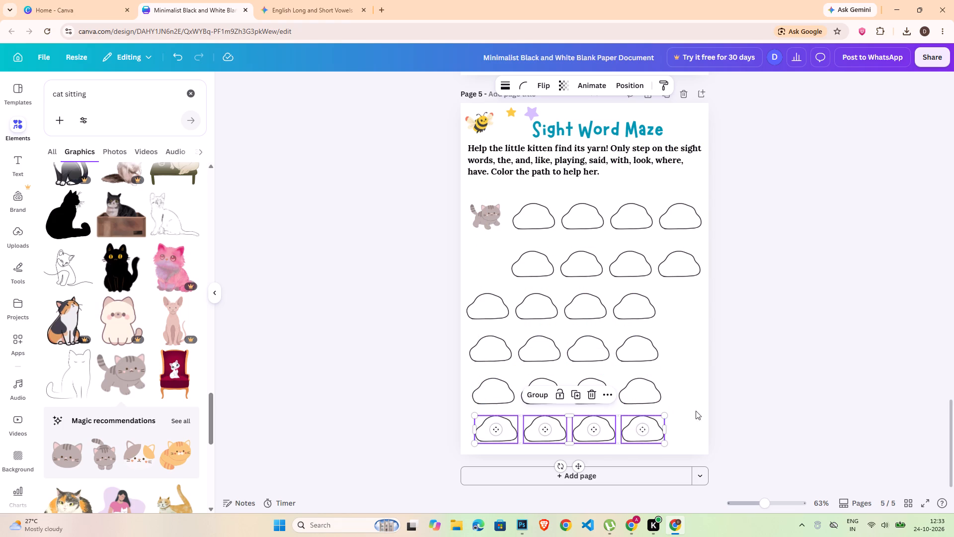
click(721, 393)
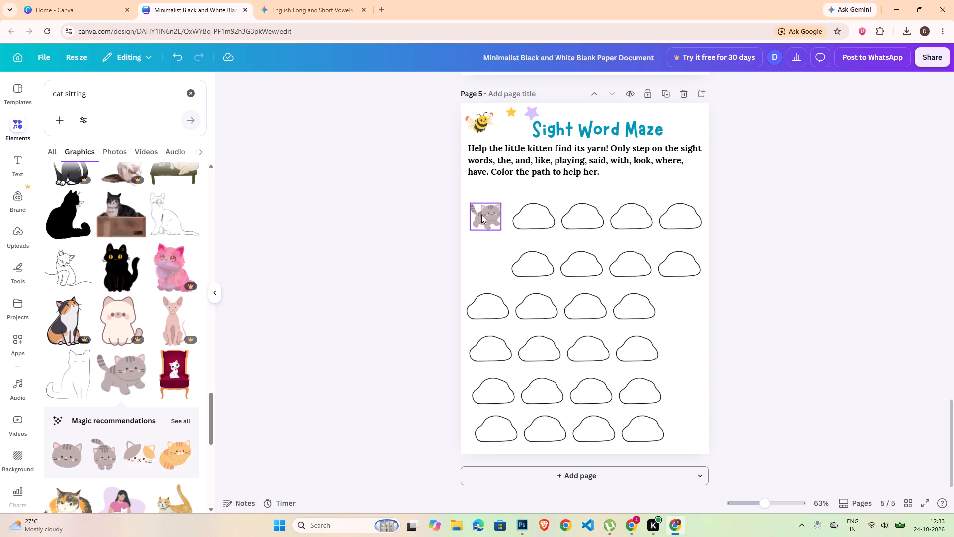
Add a subheading text reading "the" and place it inside the first rock beside the kitten.
click(23, 162)
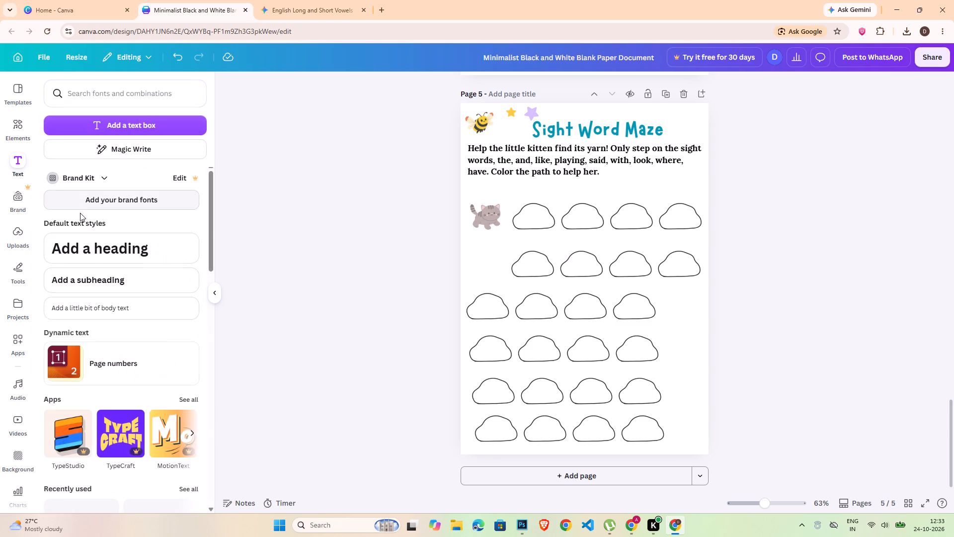
click(97, 276)
triple_click(562, 285)
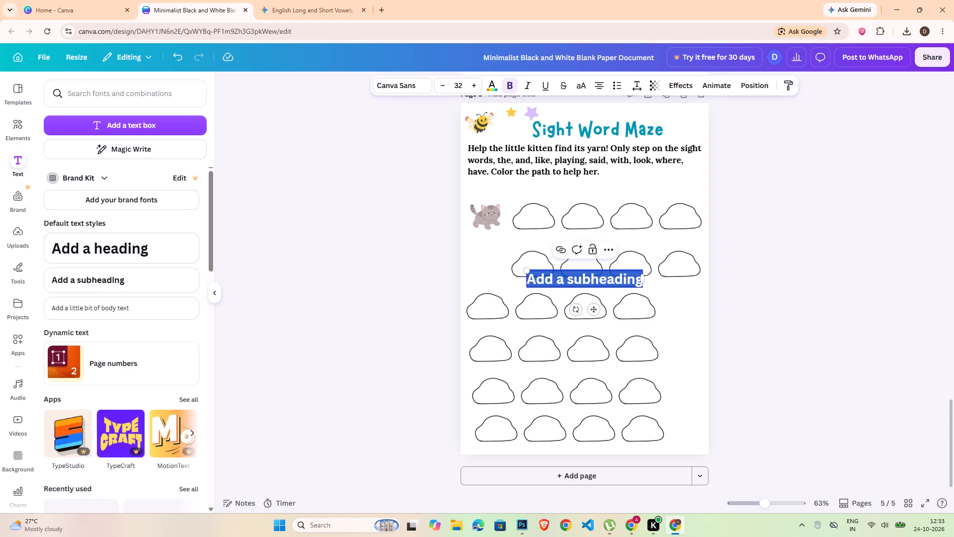
key(t)
key(h)
key(e)
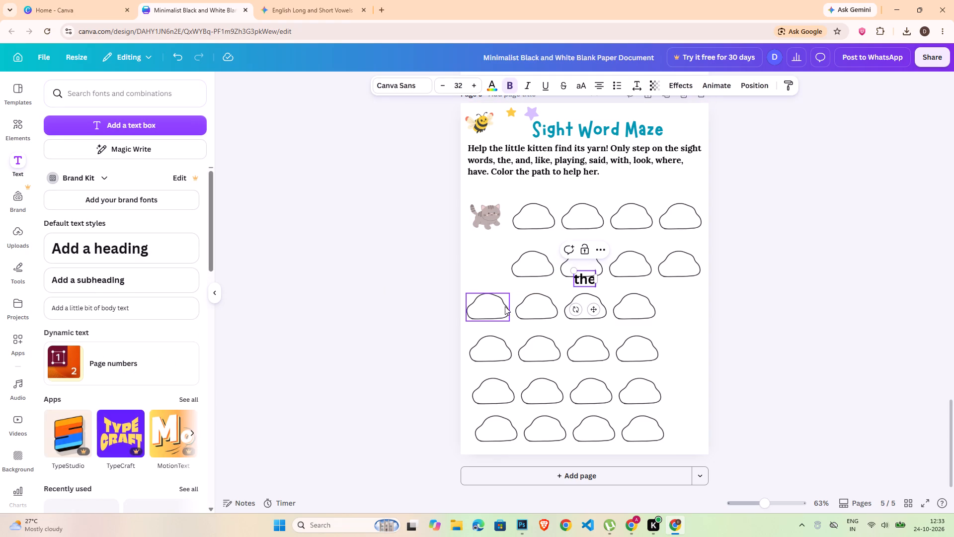
drag(591, 310, 545, 252)
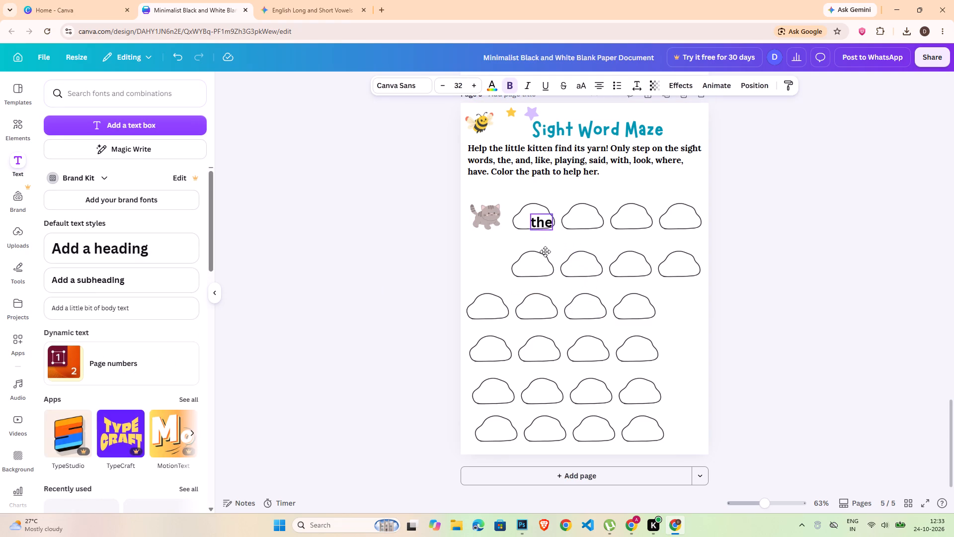
drag(545, 252, 540, 249)
Change the font of the word "the" to Arvo.
click(537, 222)
double_click(537, 222)
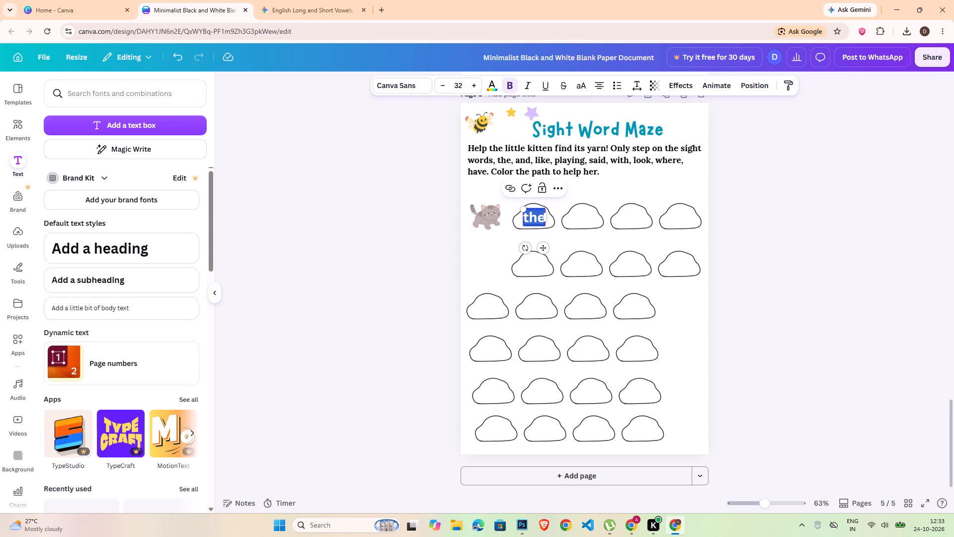
click(411, 89)
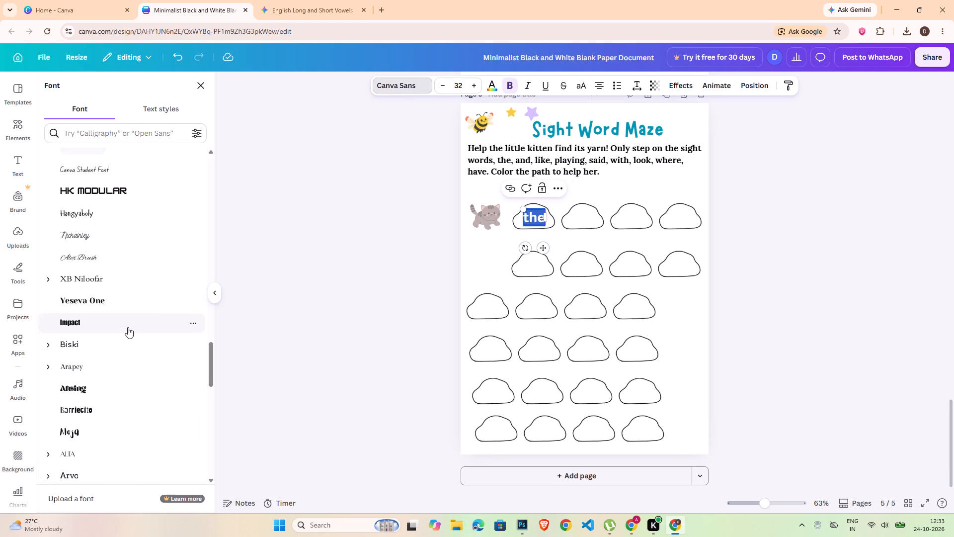
click(140, 301)
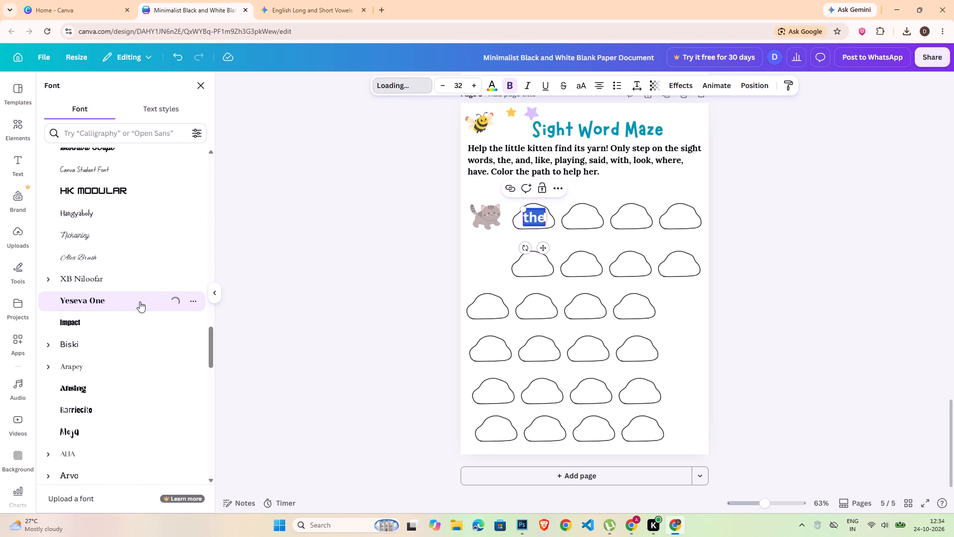
scroll(126, 396, down, 2)
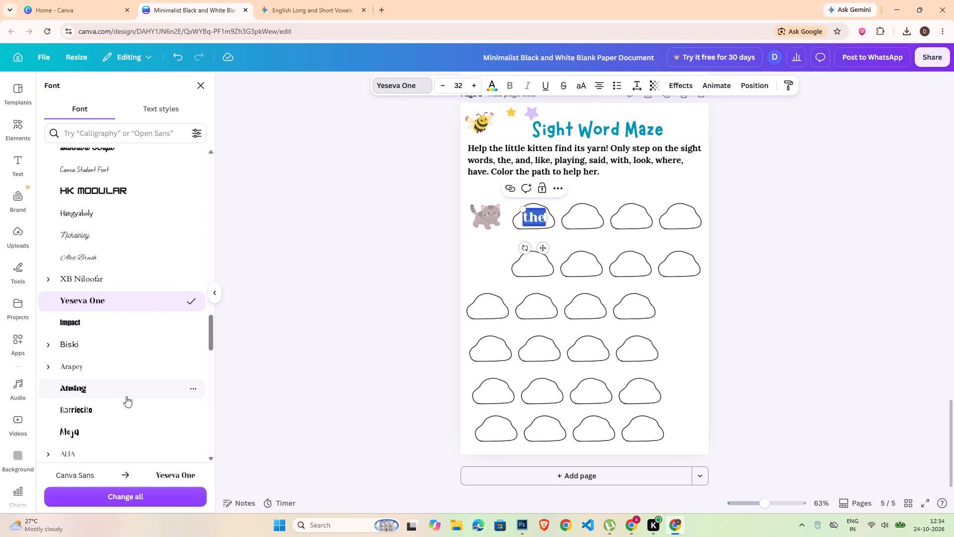
scroll(126, 396, down, 2)
click(142, 277)
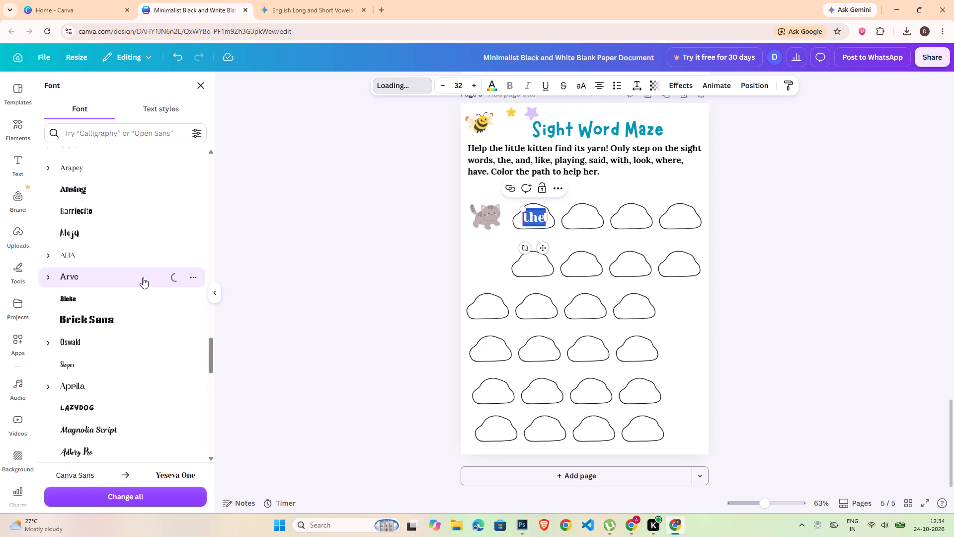
double_click(372, 294)
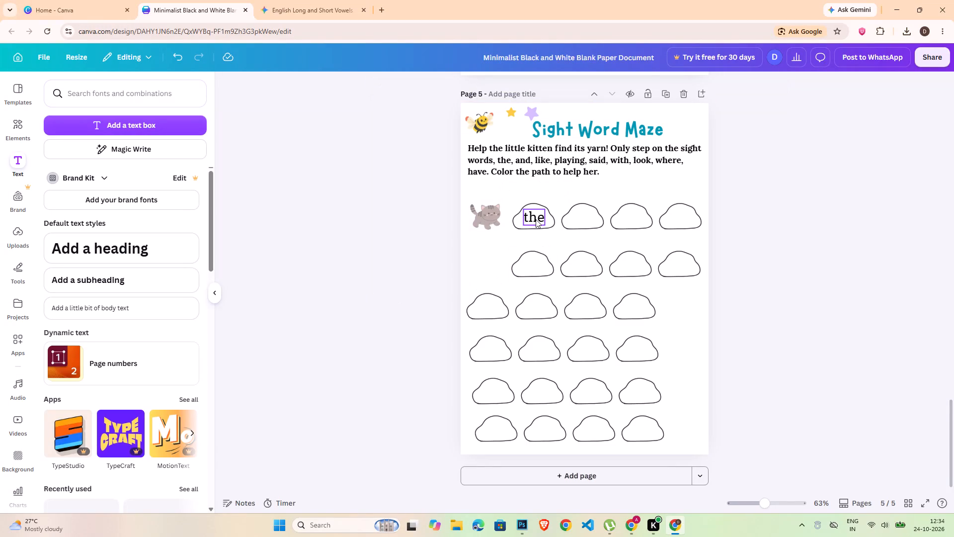
Copy the word "the" and place the copy inside the second rock of the first row.
click(536, 219)
click(536, 219)
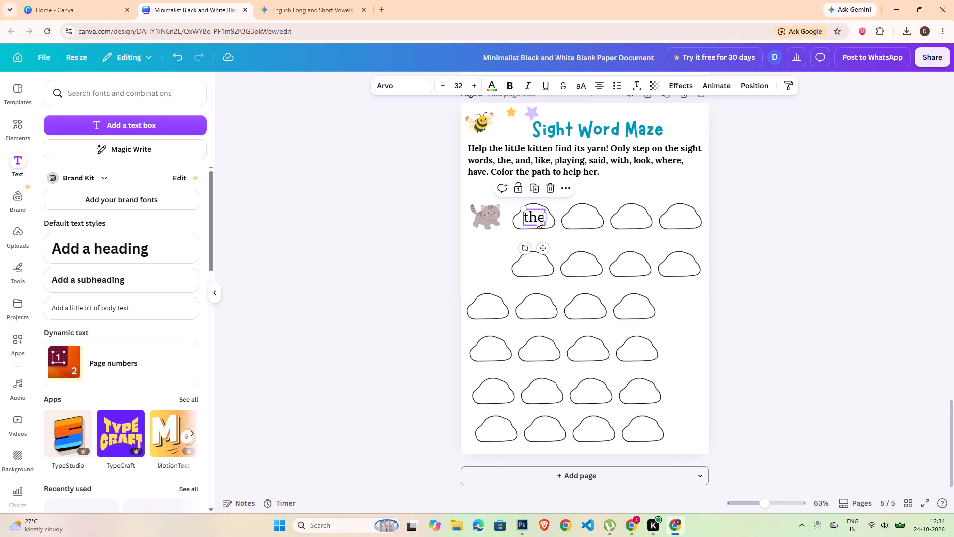
click(752, 264)
click(541, 221)
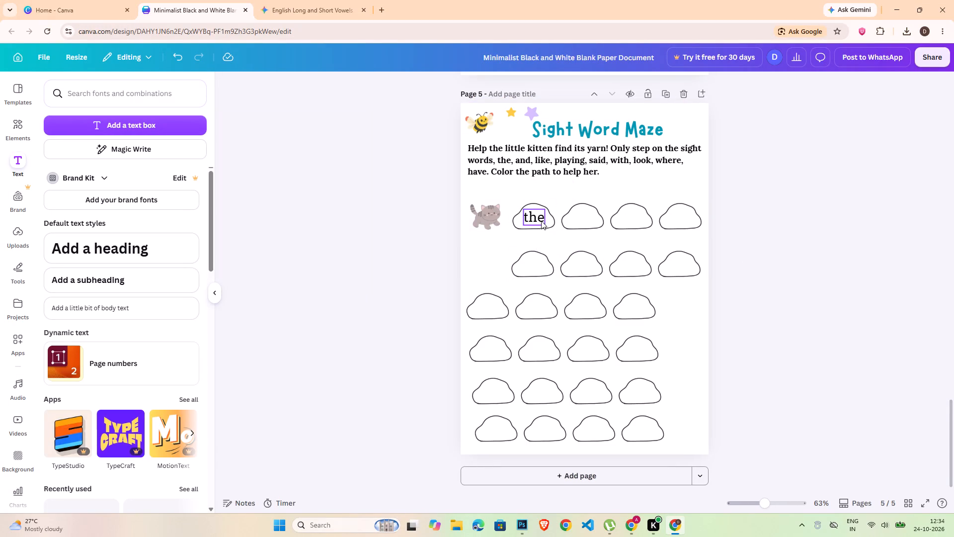
key(ctrl+c)
key(ctrl+v)
drag(550, 254, 593, 249)
Centre the word "the" on the first rock using the alignment options.
click(540, 228)
shift+click(536, 222)
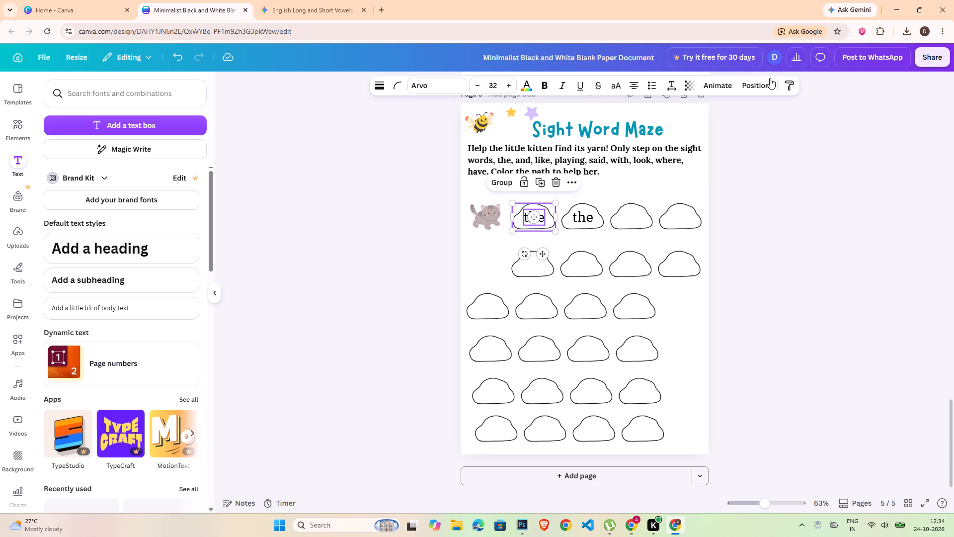
click(770, 78)
click(187, 237)
double_click(790, 224)
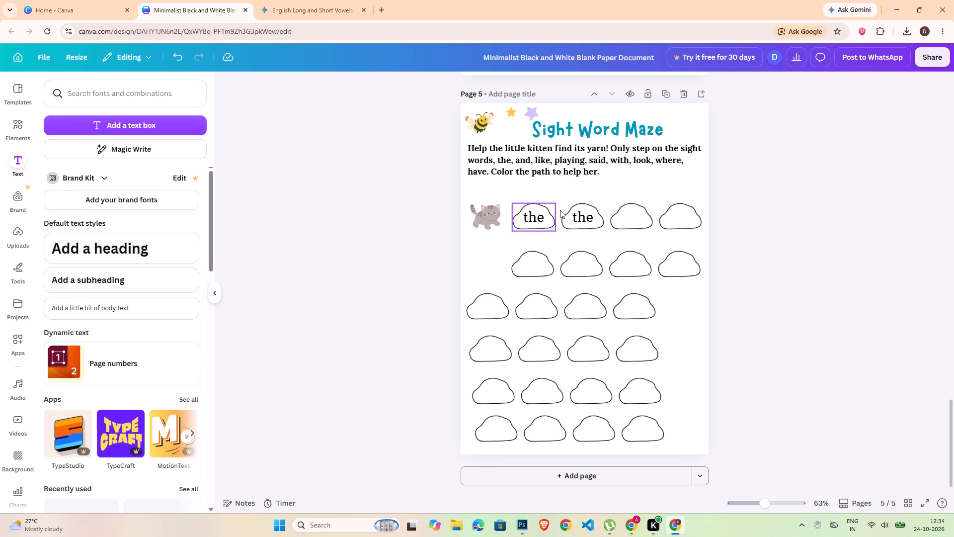
Replace the copied word in the second rock of the first row with "and".
double_click(571, 216)
double_click(580, 214)
click(820, 230)
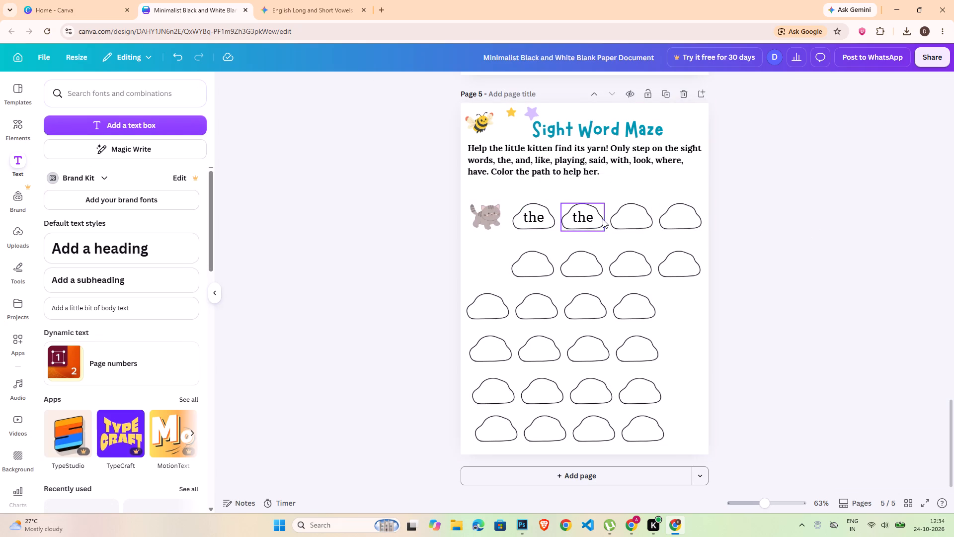
click(595, 218)
double_click(575, 217)
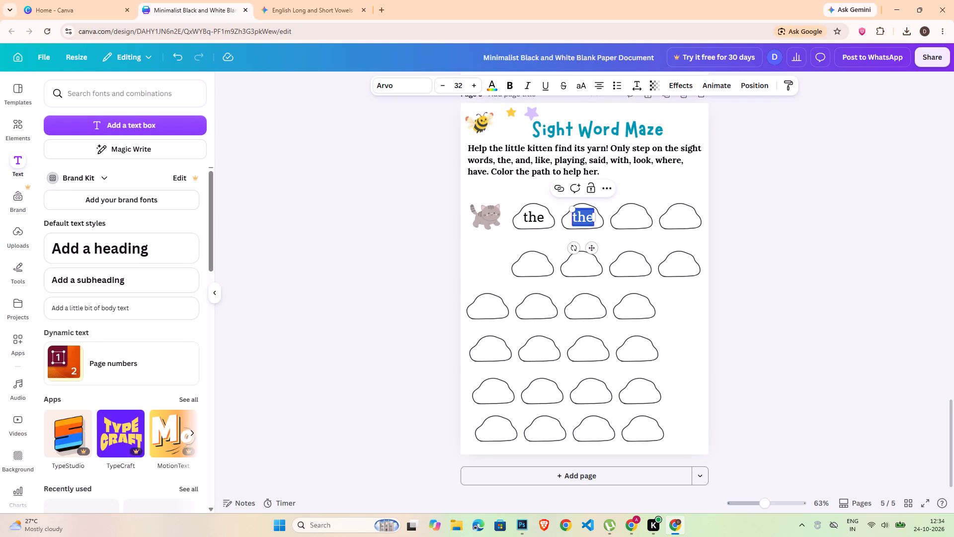
text(an)
key(d)
click(566, 225)
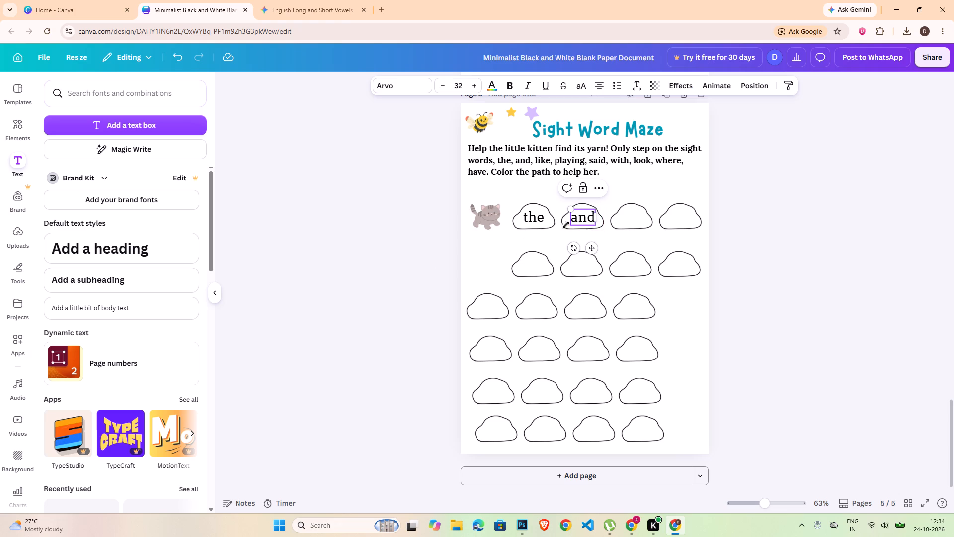
Centre the word "and" on the second rock using the alignment options.
click(608, 213)
click(604, 215)
shift+click(593, 218)
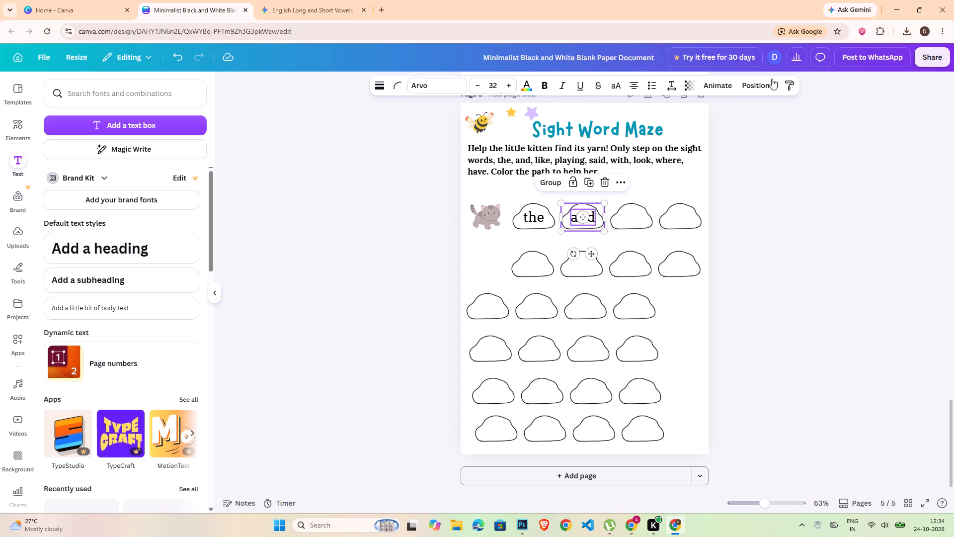
click(769, 80)
click(177, 225)
double_click(808, 220)
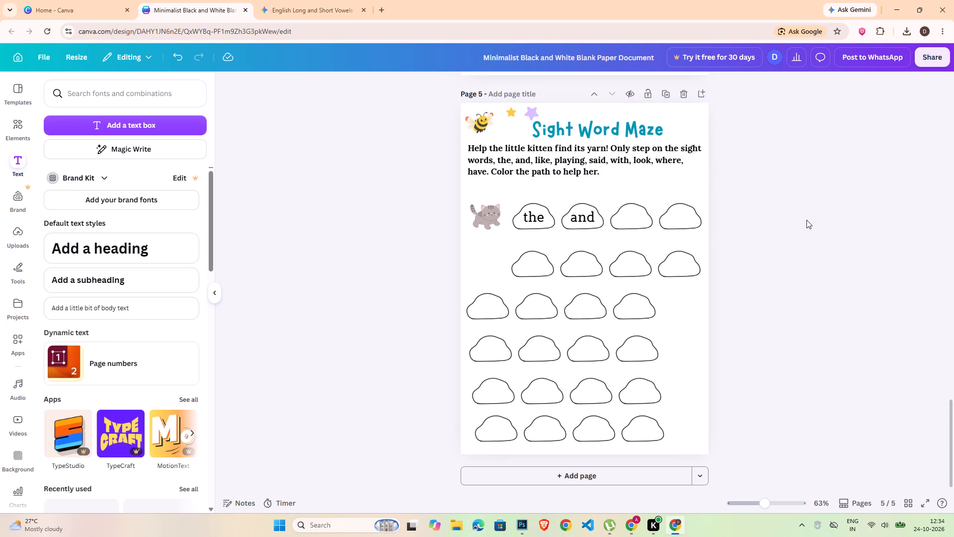
Copy the word "and" into the third rock of the first row and change the copy to "like".
click(650, 227)
click(587, 221)
key(ctrl+c)
key(ctrl+v)
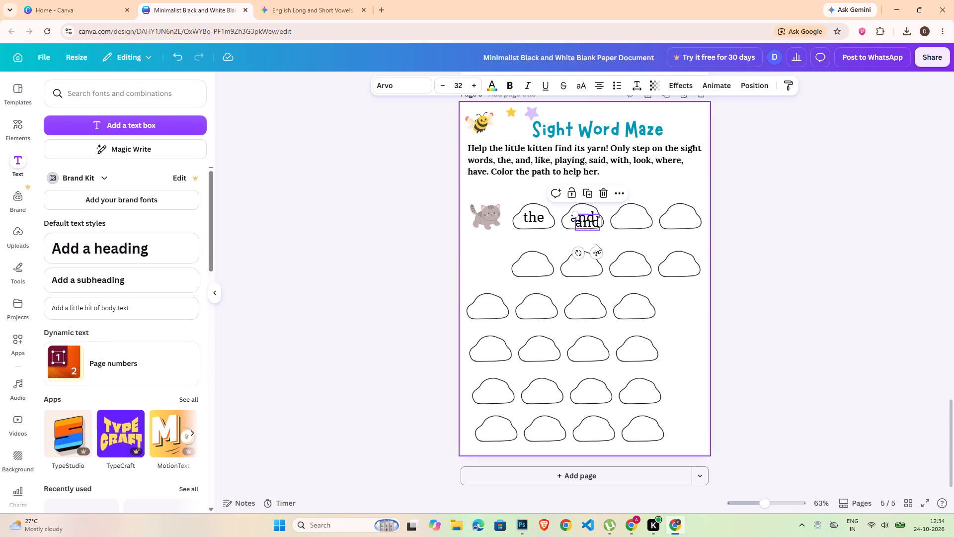
drag(600, 256, 644, 250)
click(780, 257)
click(616, 223)
double_click(624, 219)
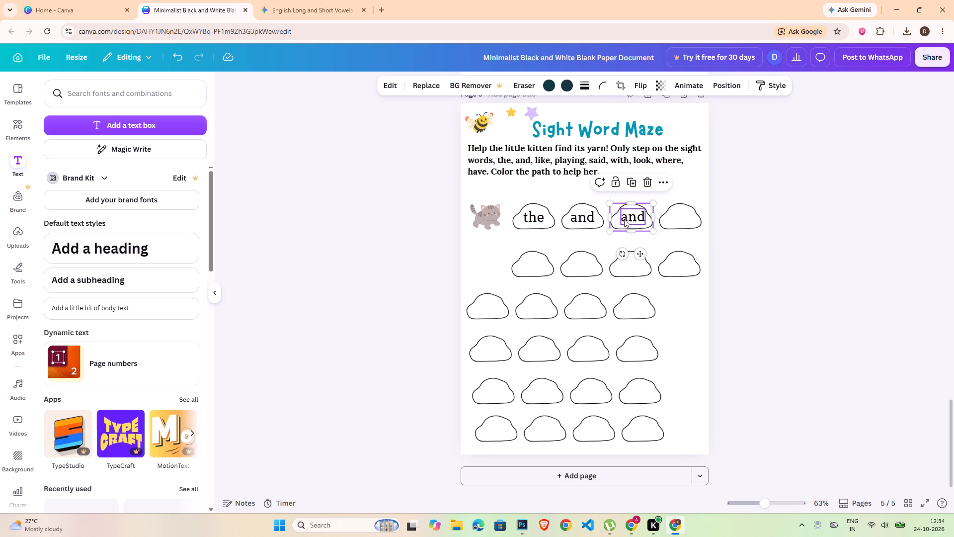
text(lik)
key(e)
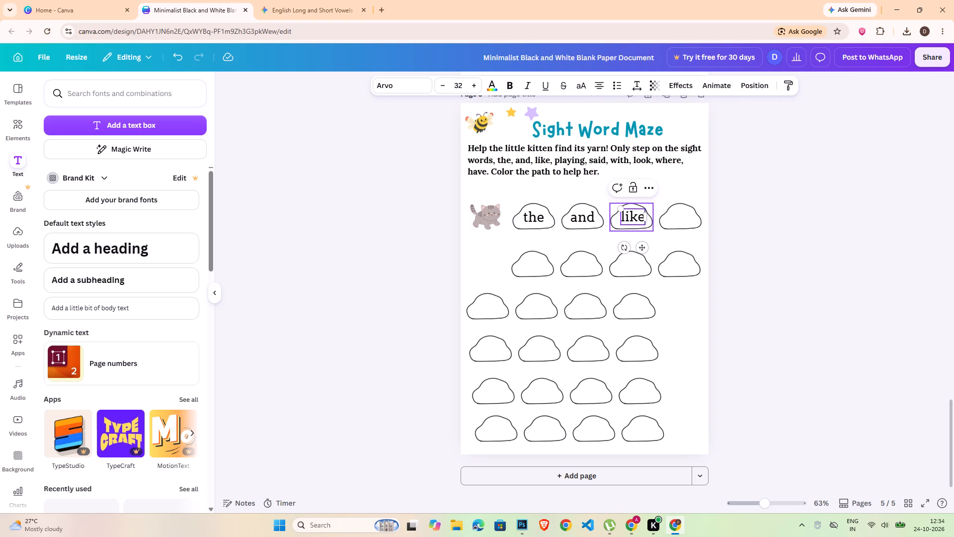
Centre the word "like" on the third rock using the alignment options.
click(741, 199)
click(643, 220)
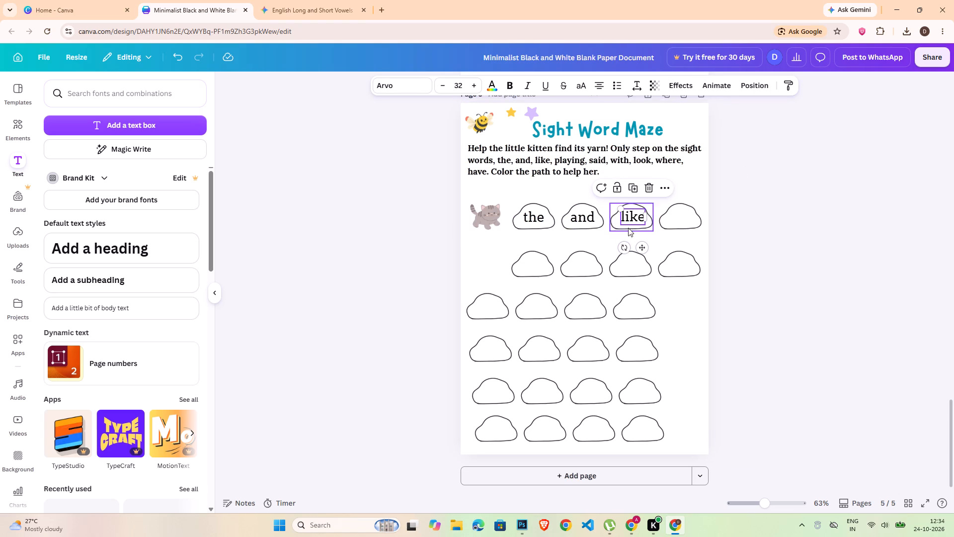
click(621, 228)
click(609, 228)
click(614, 225)
shift+click(631, 219)
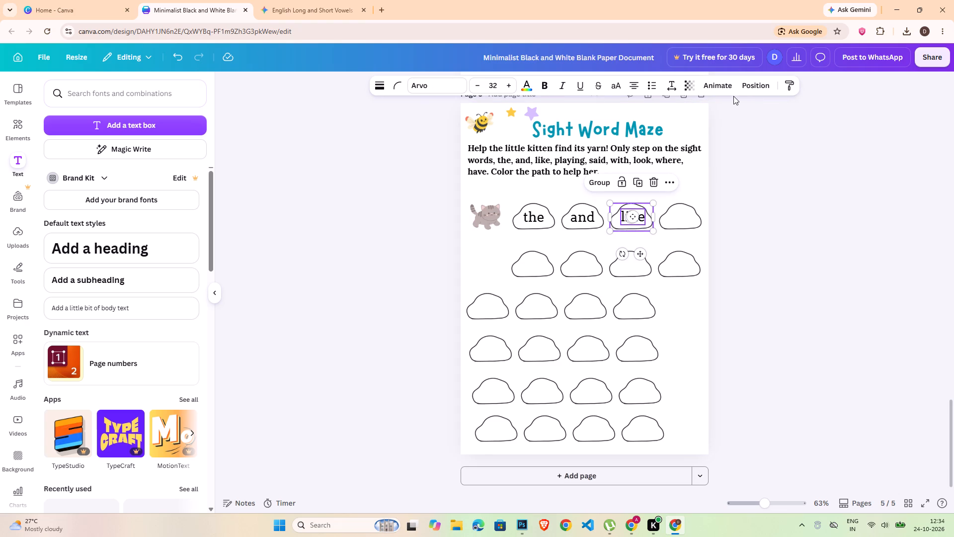
click(761, 87)
click(183, 234)
double_click(805, 225)
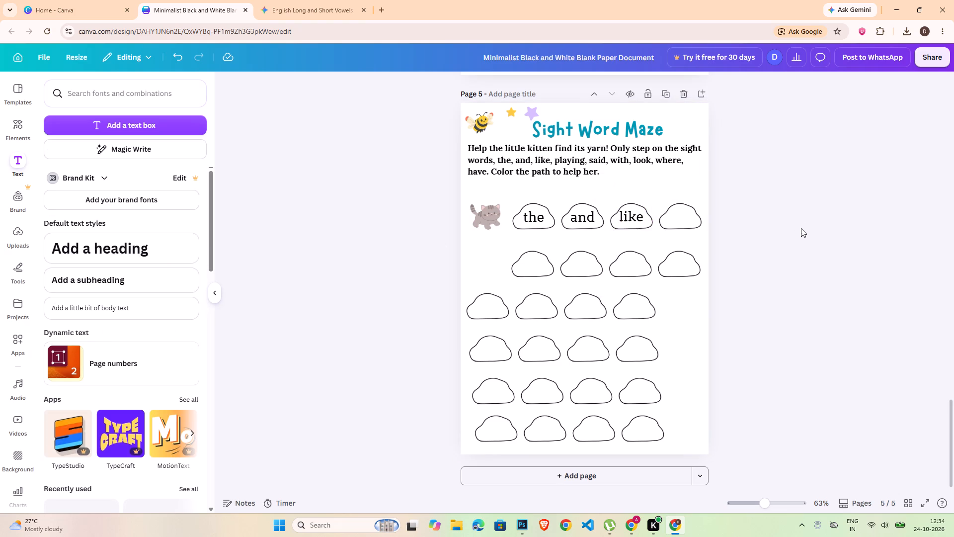
Align the word "like" vertically to the middle of the third rock in the first row.
click(611, 224)
shift+click(634, 219)
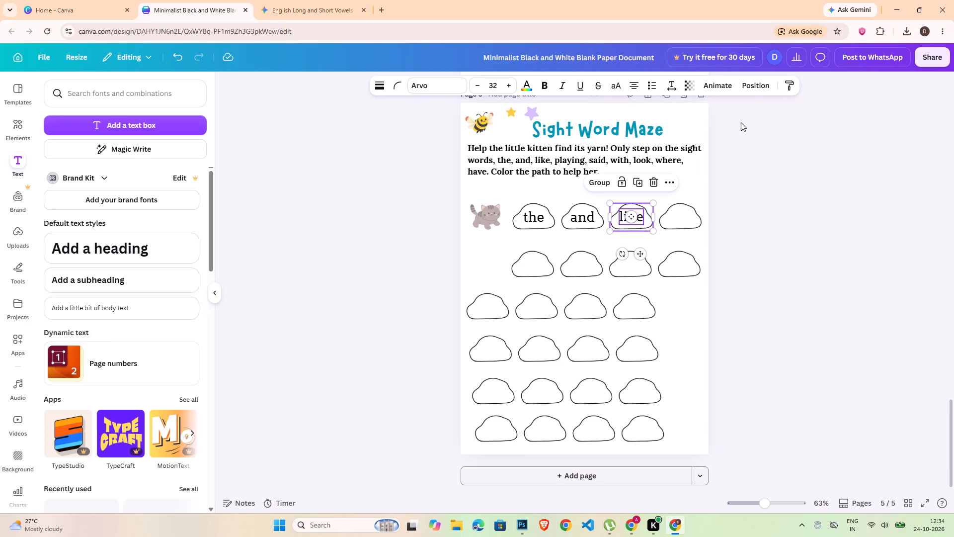
click(756, 88)
click(97, 226)
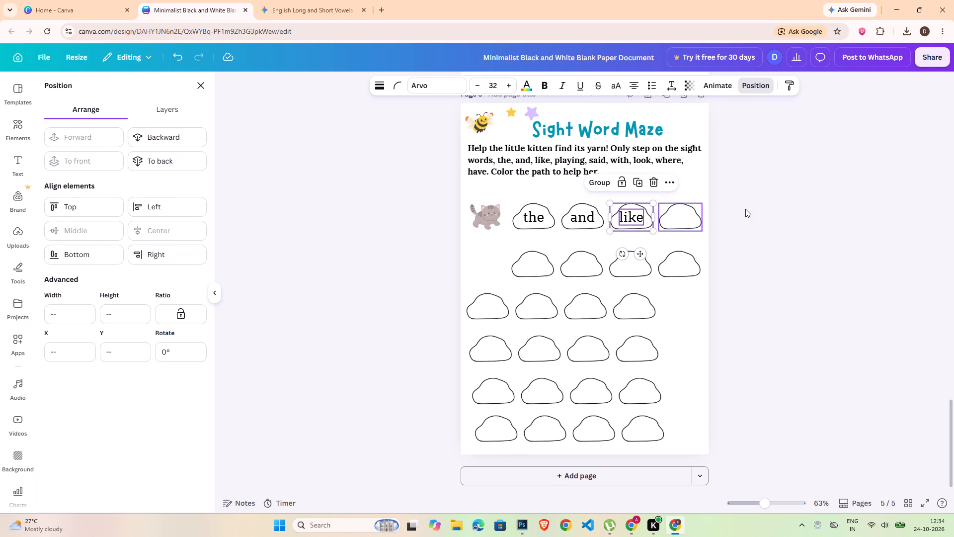
double_click(745, 209)
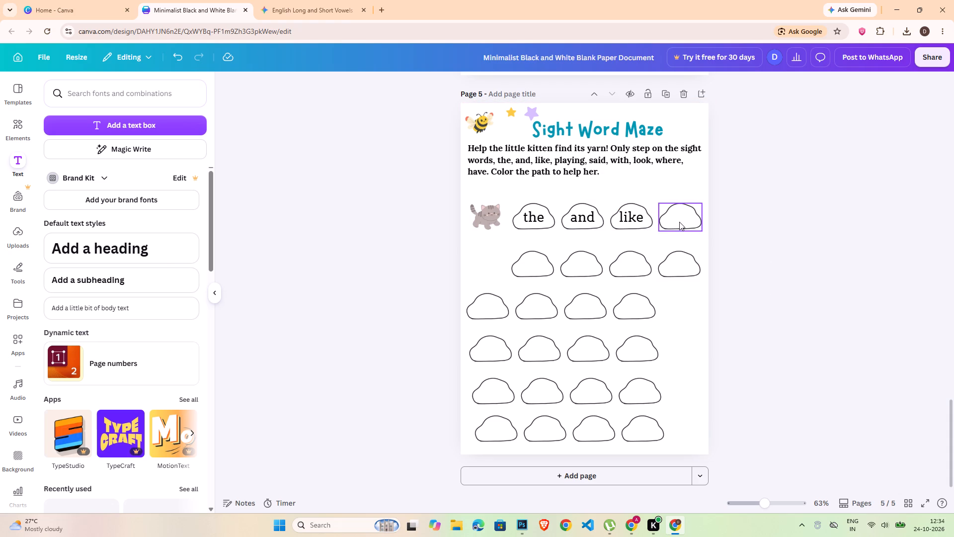
Search the graphics for "bush" and add the green bush with yellow flowers to page 5.
click(707, 215)
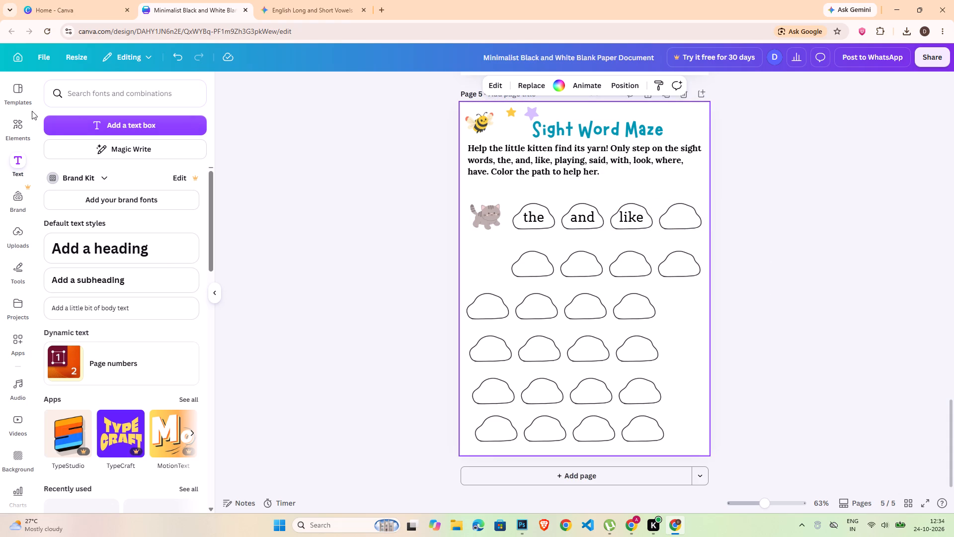
click(15, 127)
triple_click(89, 95)
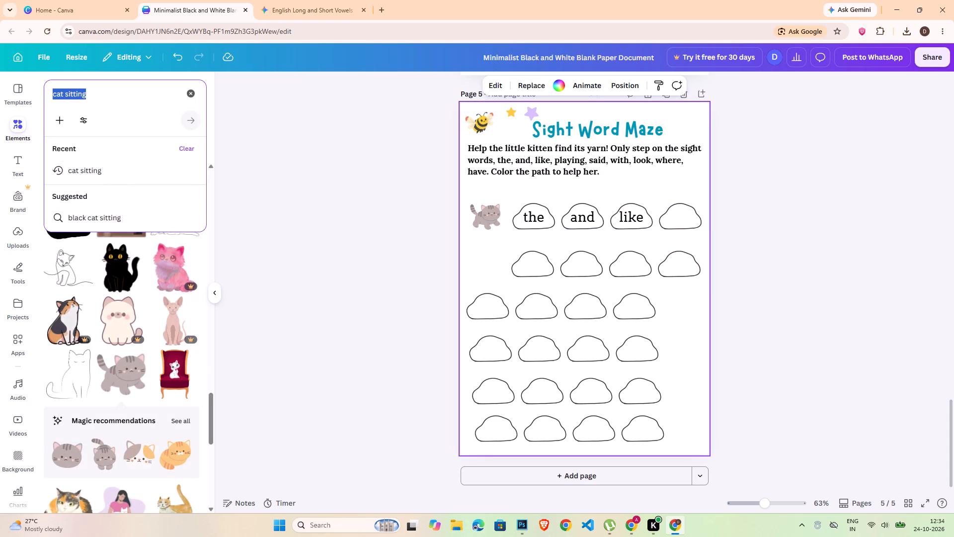
text(buh)
key(BackSpace)
text(sh')
key(BackSpace)
key(Return)
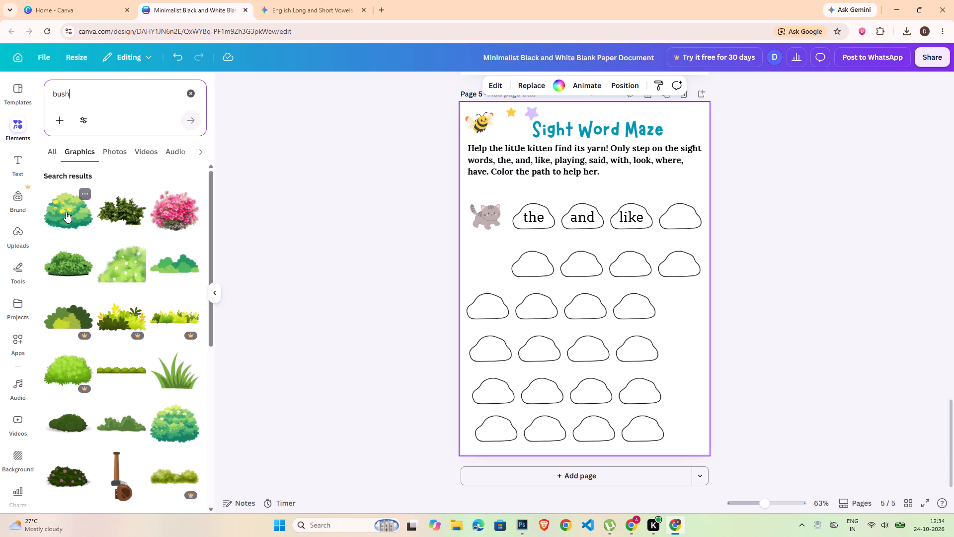
click(66, 212)
Shrink the bush to about 4.4 by 3.3 cm, place it over the first row's fourth rock and send it backward behind that rock.
drag(488, 206, 493, 205)
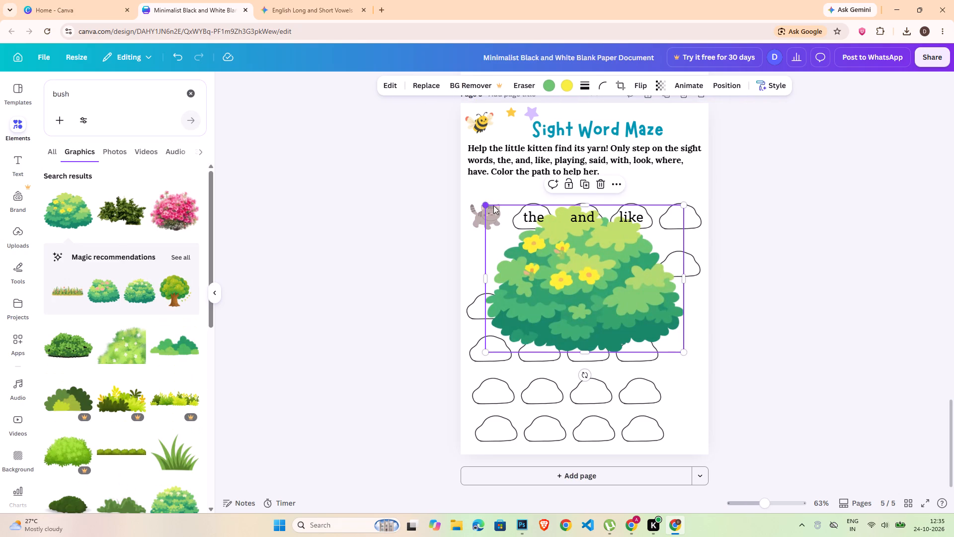
drag(493, 205, 649, 297)
drag(655, 329, 682, 201)
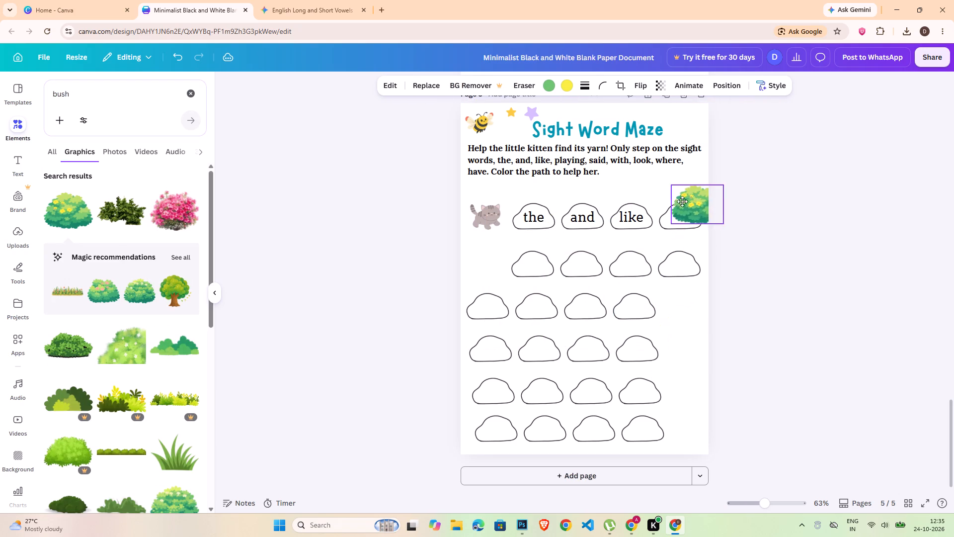
drag(682, 201, 679, 194)
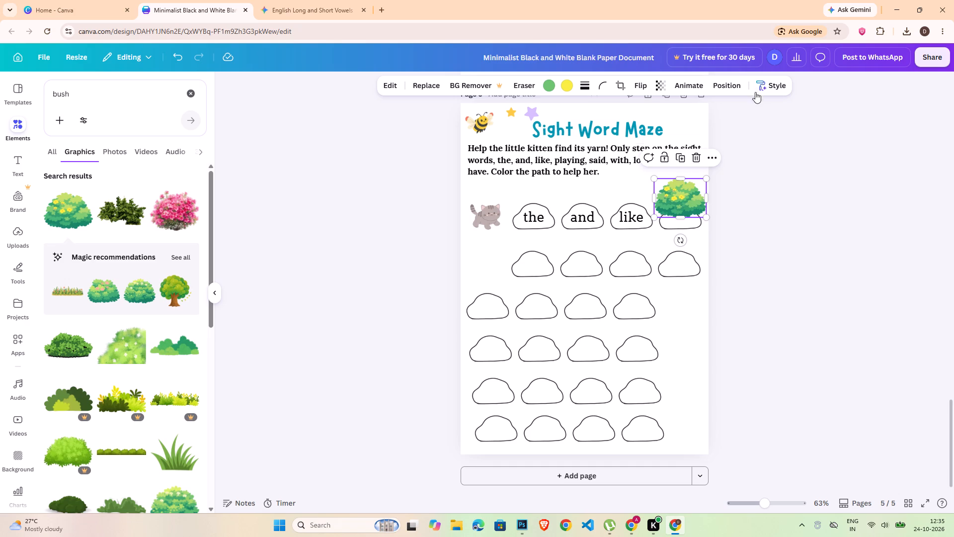
click(727, 92)
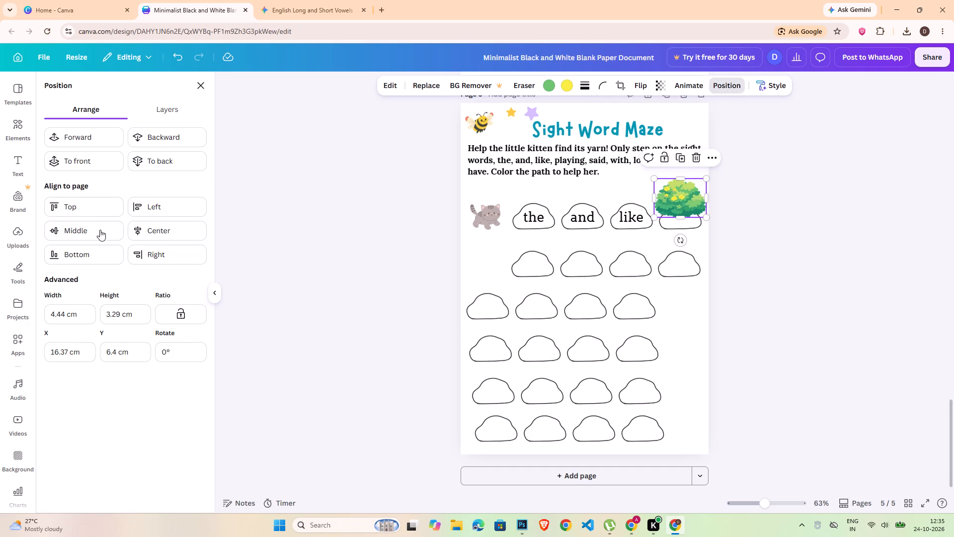
click(151, 135)
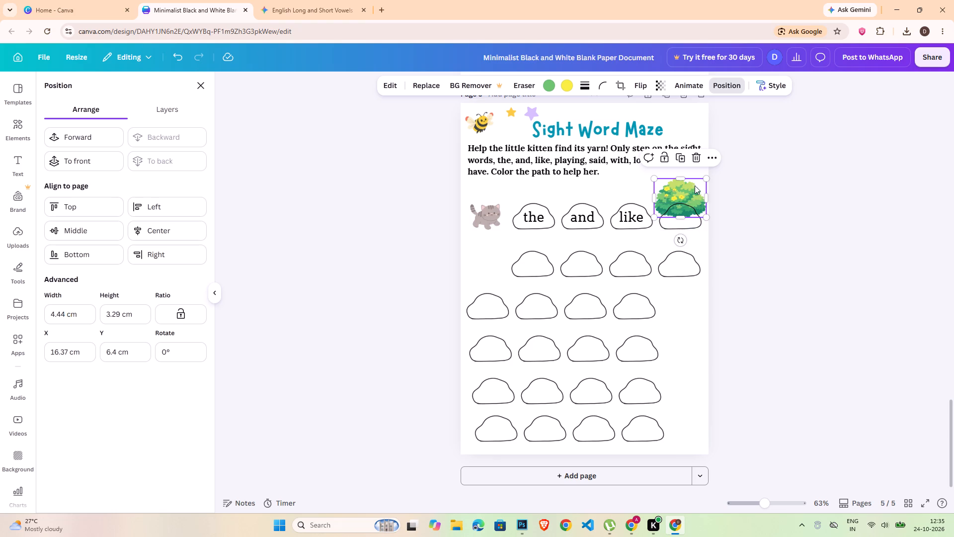
Reduce the bush to about 2.9 by 2.5 cm and place it just above the first row's fourth rock.
drag(695, 182, 696, 175)
drag(705, 174, 695, 187)
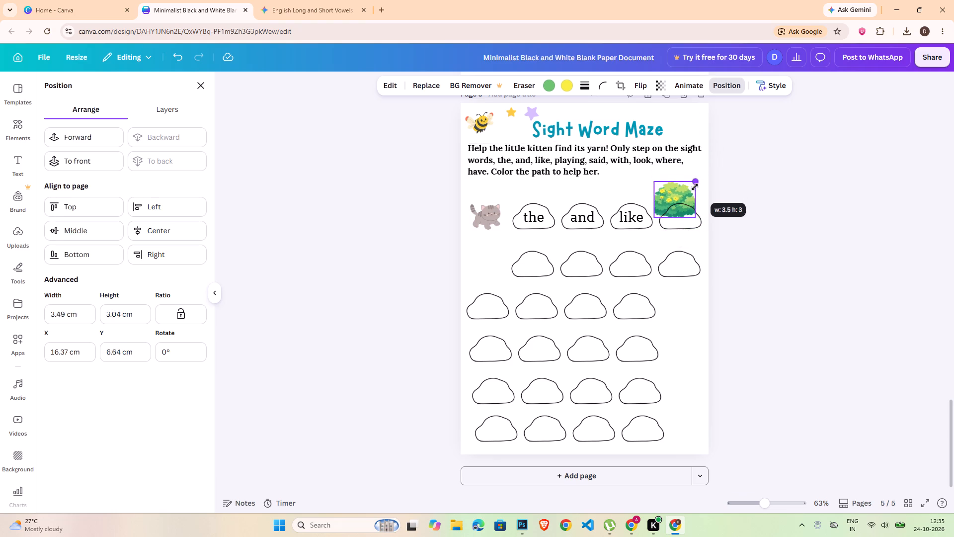
drag(695, 187, 690, 194)
drag(672, 199, 687, 186)
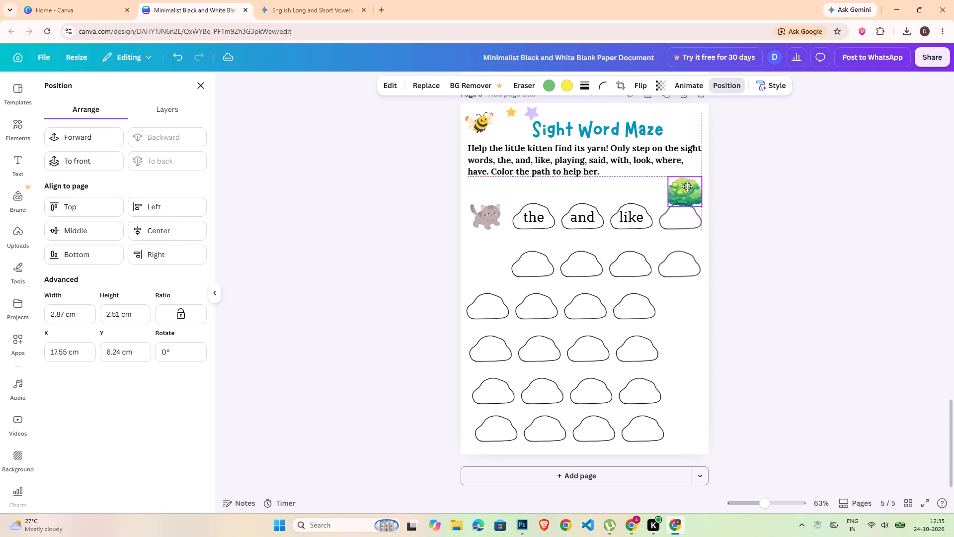
drag(687, 186, 687, 185)
click(795, 219)
click(793, 325)
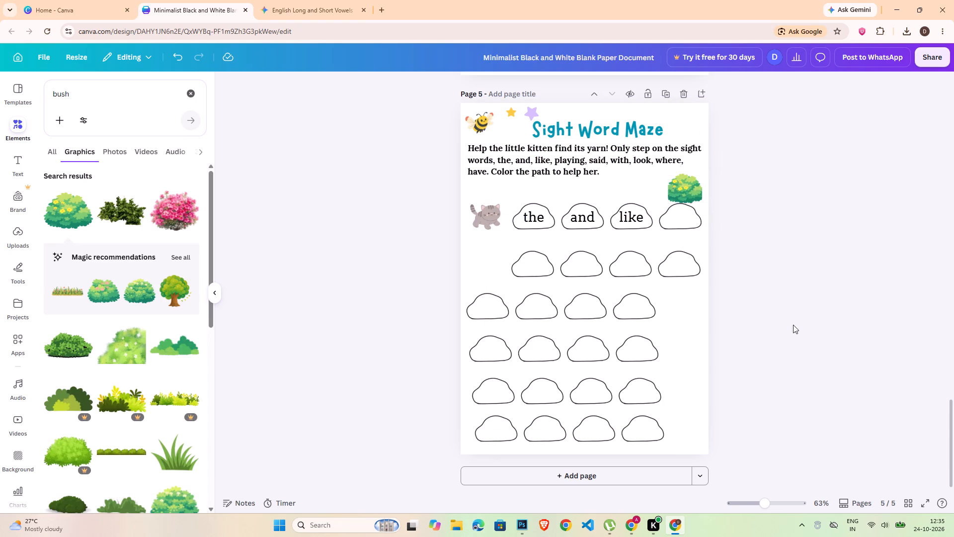
Widen the bush slightly and reposition it above the first row's fourth rock, inside the page edge.
click(675, 195)
drag(667, 190, 656, 191)
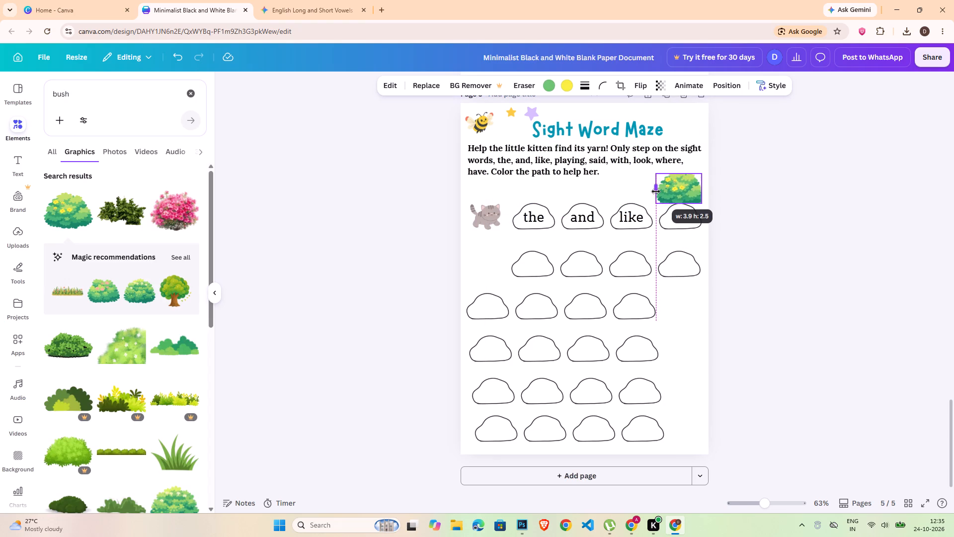
drag(656, 191, 660, 190)
click(790, 216)
drag(683, 187, 689, 184)
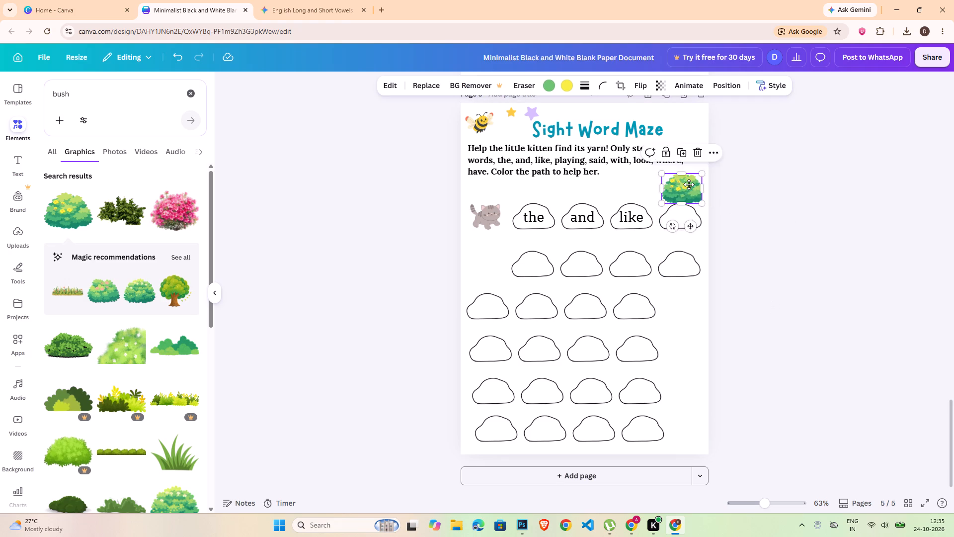
drag(689, 184, 689, 183)
click(809, 219)
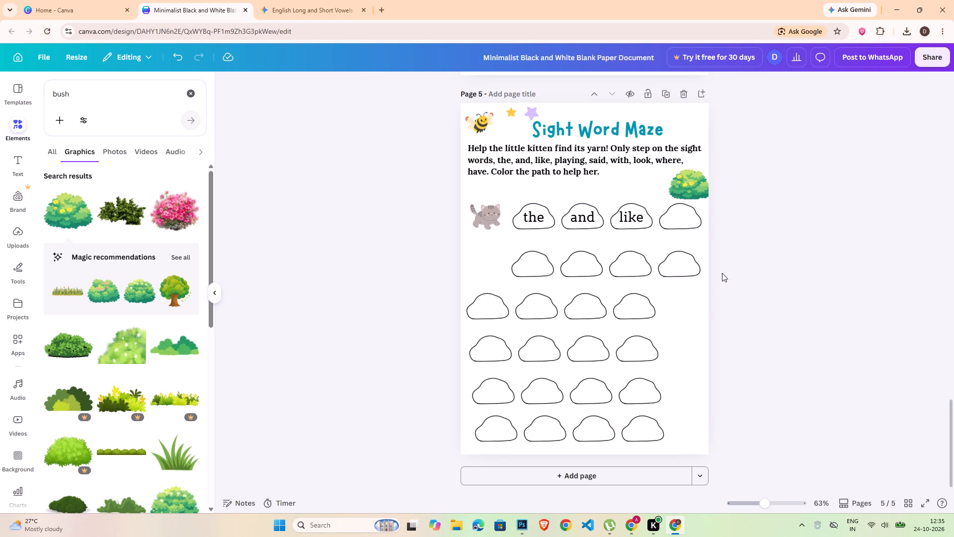
drag(694, 199, 689, 199)
click(748, 198)
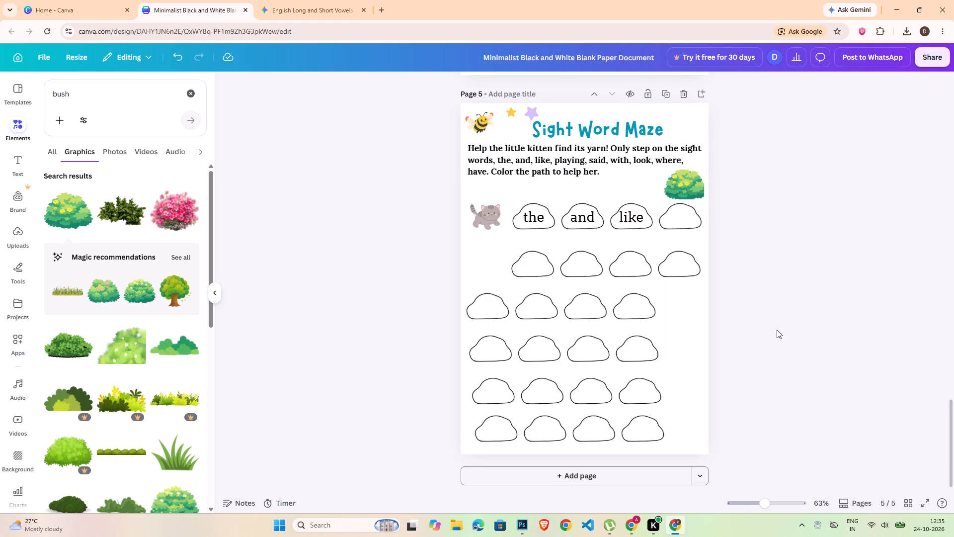
Copy the words "the", "and" and "like" onto the first three rocks of the second row.
click(536, 214)
shift+click(588, 219)
shift+click(632, 214)
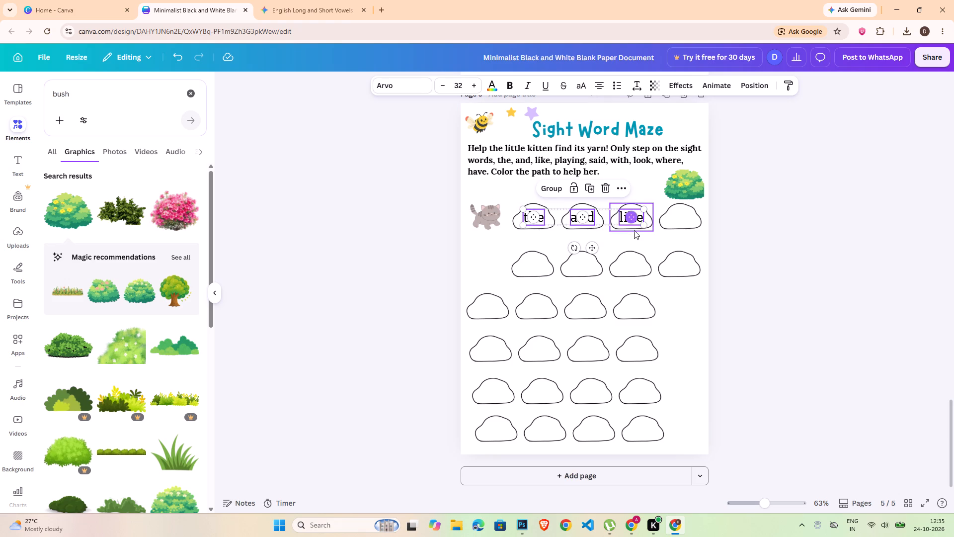
key(ctrl+c)
key(ctrl+v)
drag(601, 254, 599, 297)
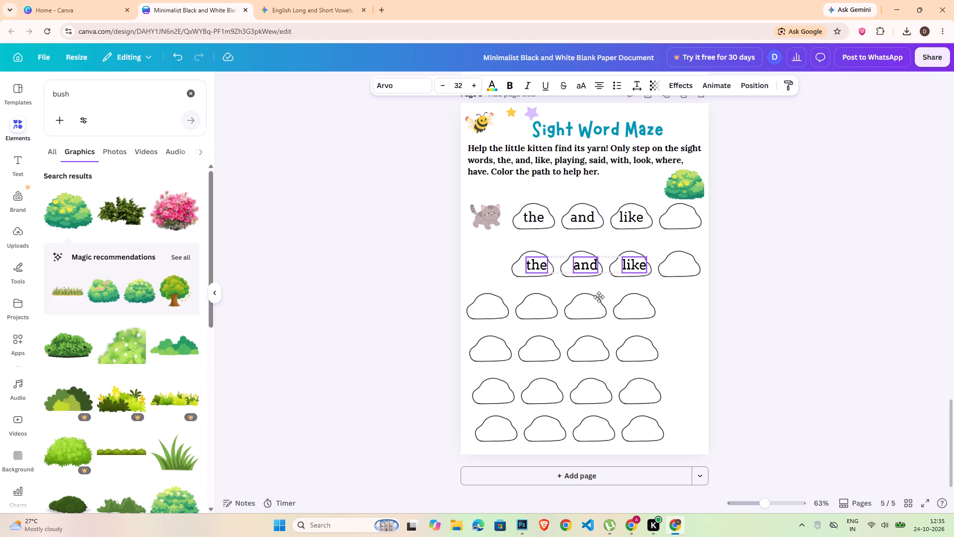
drag(599, 297, 596, 297)
click(777, 291)
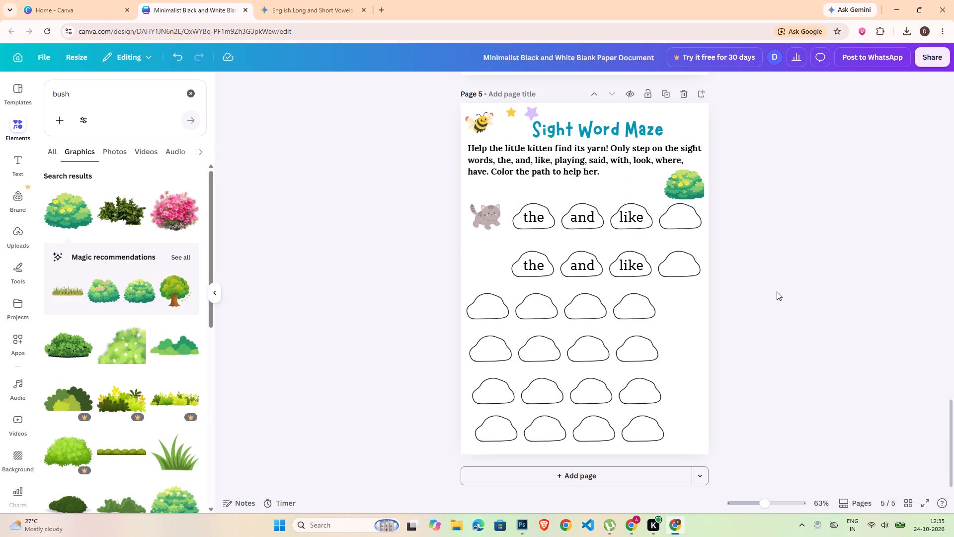
click(782, 268)
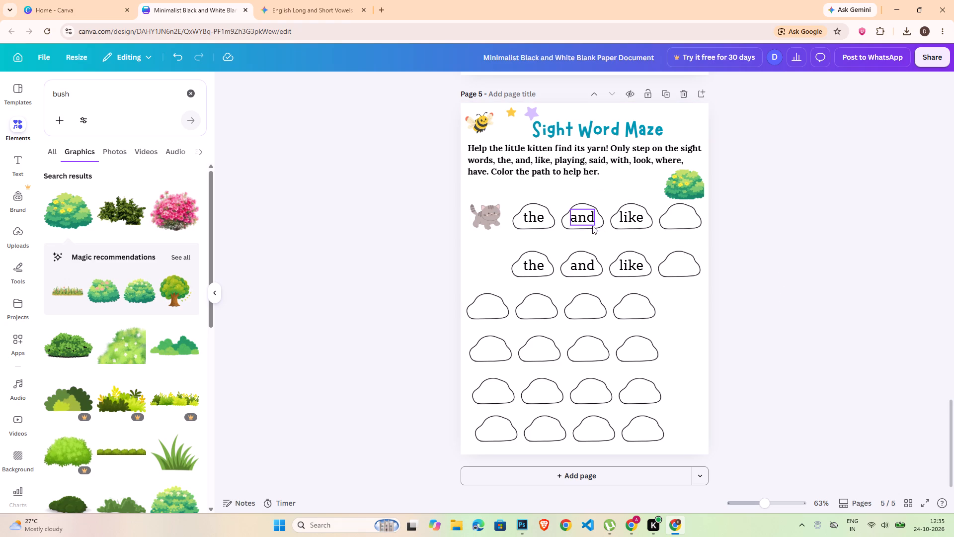
Duplicate the rock around "and" in the first row, shrink the copy and centre it between the first and second rows.
click(596, 227)
key(ctrl+c)
key(ctrl+v)
drag(599, 226, 596, 240)
drag(607, 247, 588, 233)
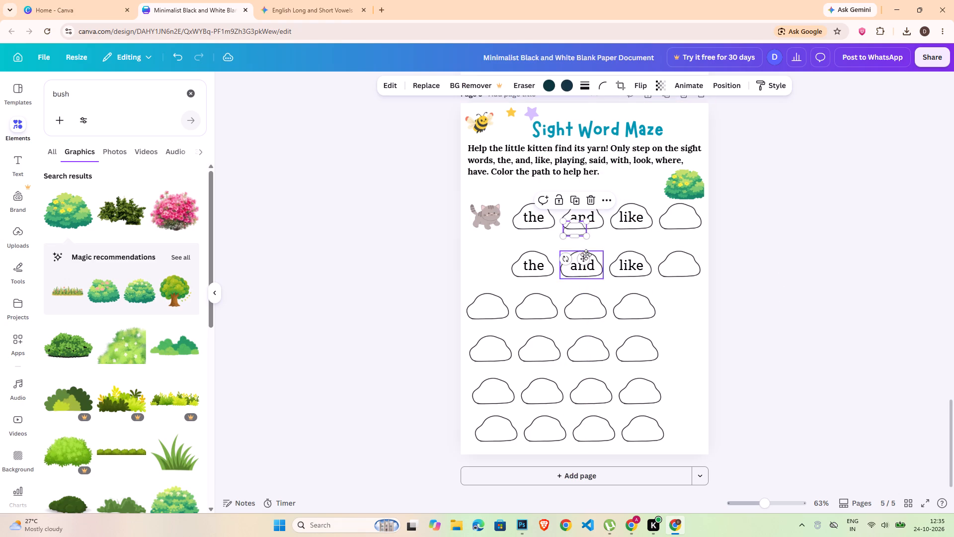
drag(586, 256, 593, 267)
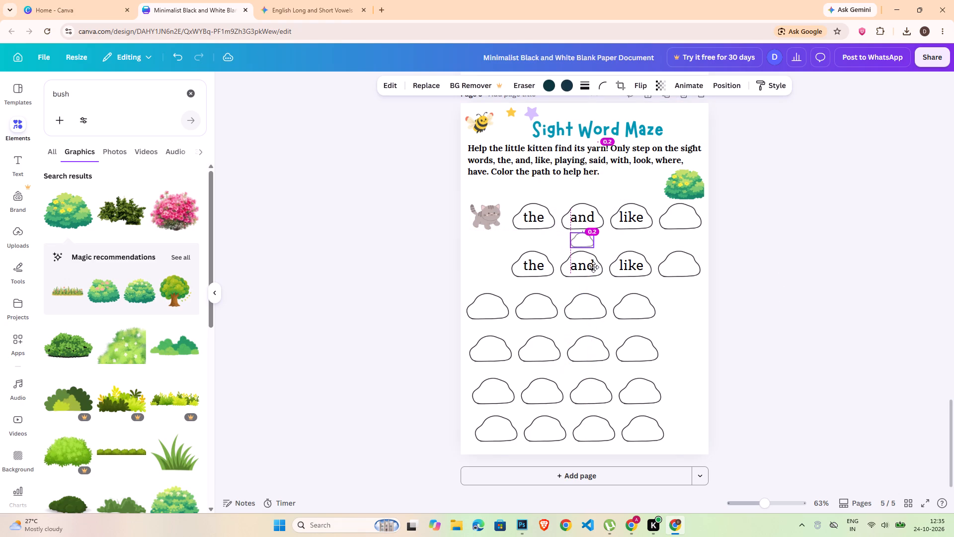
drag(593, 267, 594, 267)
click(841, 250)
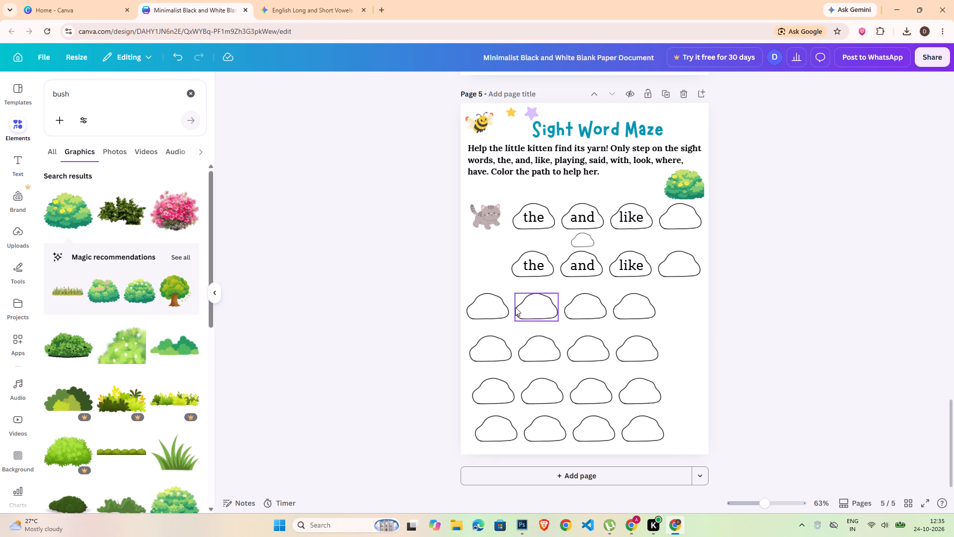
Replace the words on the second row's first two rocks with "dog" and "bat".
double_click(532, 264)
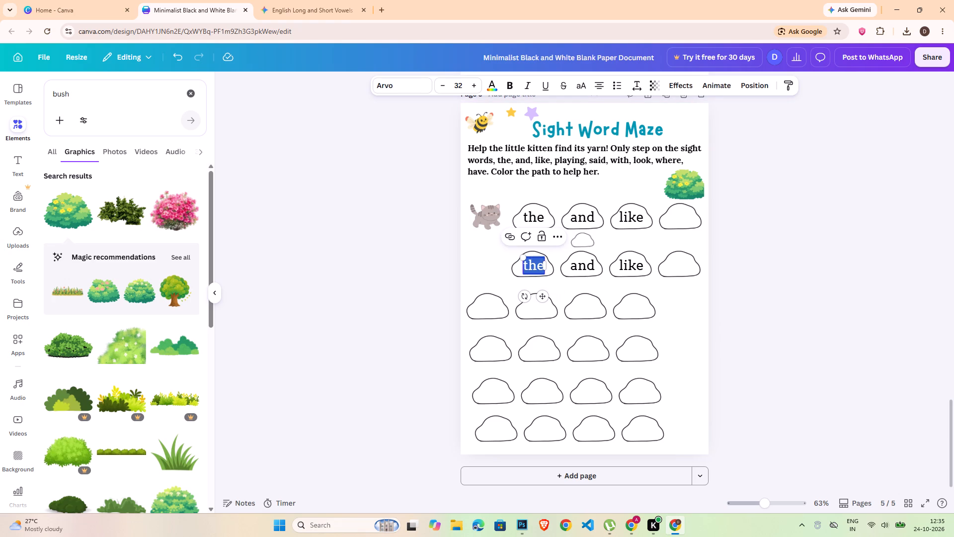
key(d)
text(og)
double_click(583, 267)
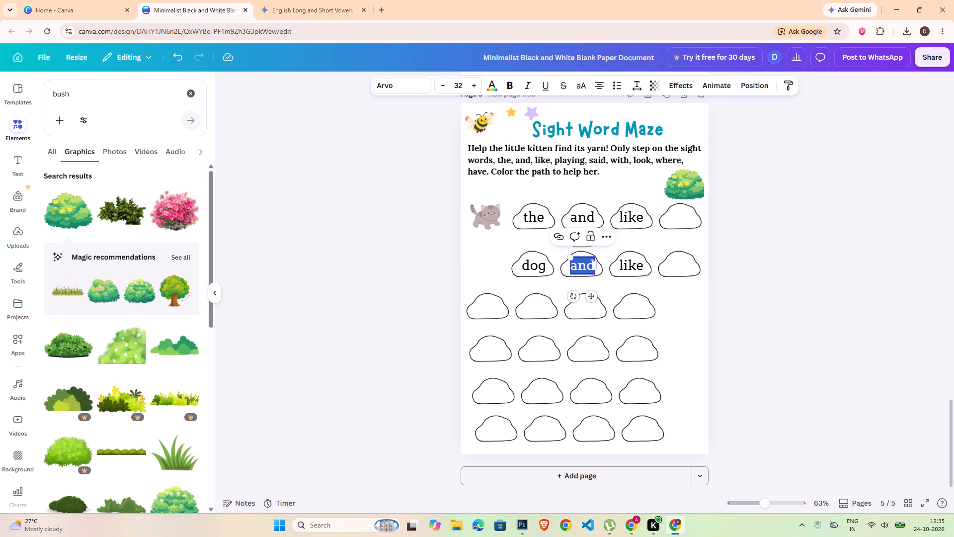
text(bat)
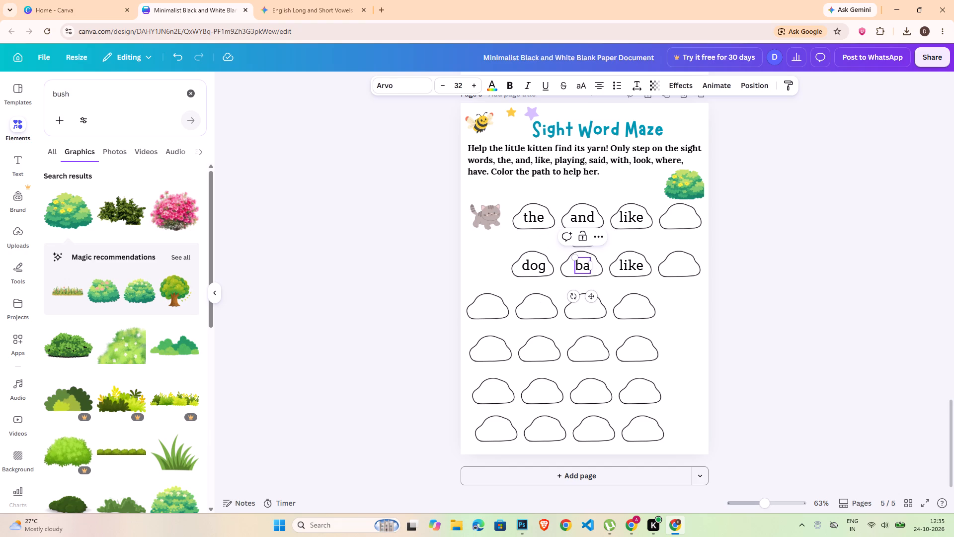
click(735, 281)
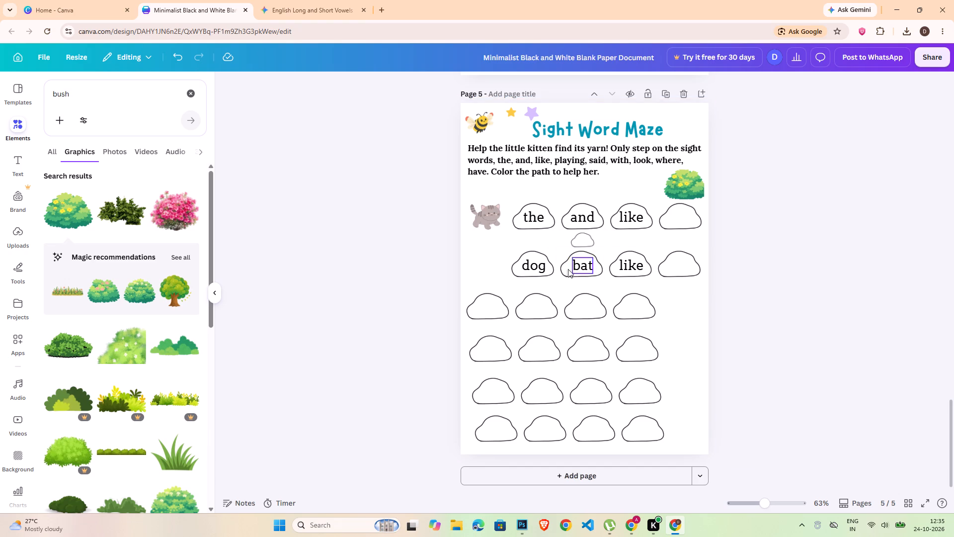
Move the "dog" and "bat" rocks with their words left along the second row, leaving a gap before the "like" rock.
click(518, 271)
shift+click(527, 269)
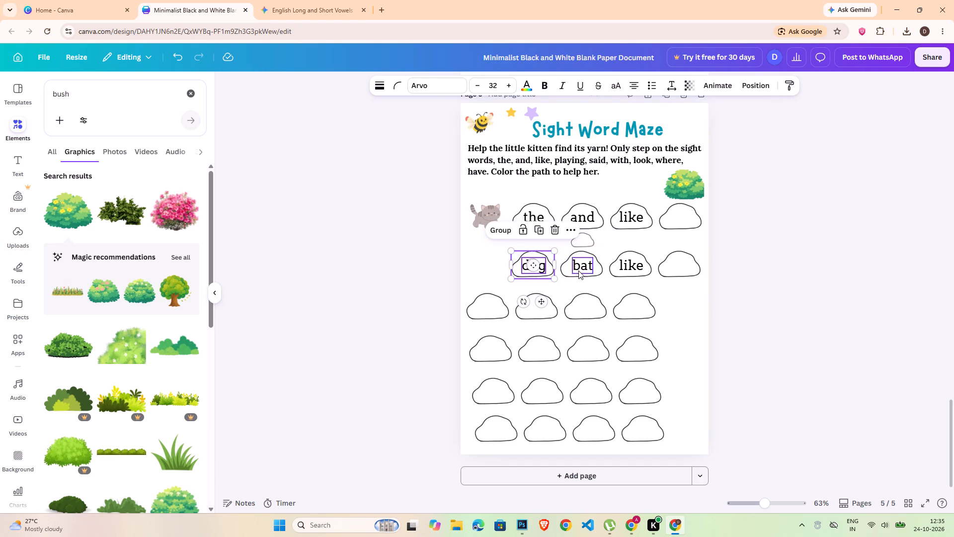
shift+click(568, 274)
shift+click(580, 269)
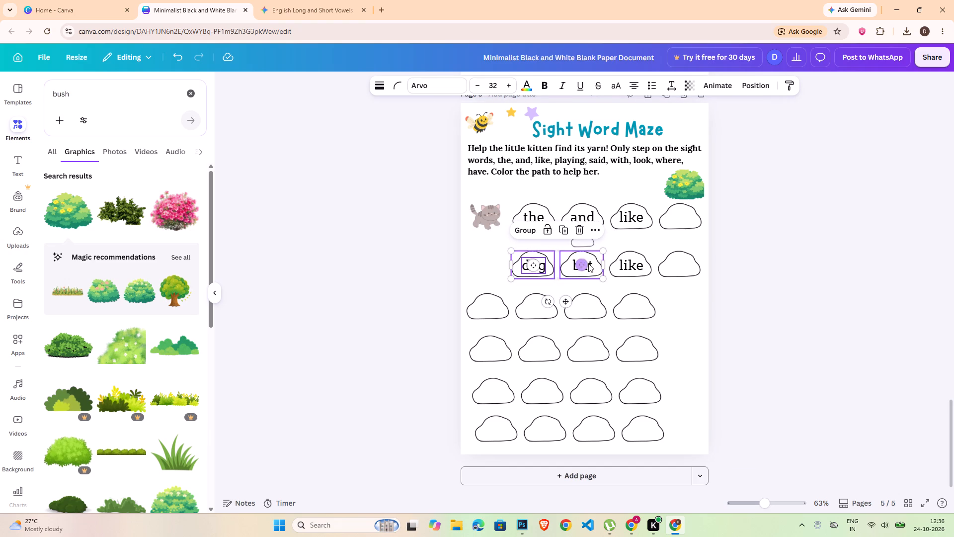
shift+click(589, 263)
click(812, 278)
drag(500, 255, 602, 267)
key(Left)
key(Left)
key(Left)
key(Left)
key(Left)
key(Left)
key(Left)
key(Left)
key(Left)
key(Left)
key(Left)
key(Left)
key(Left)
key(Left)
key(Left)
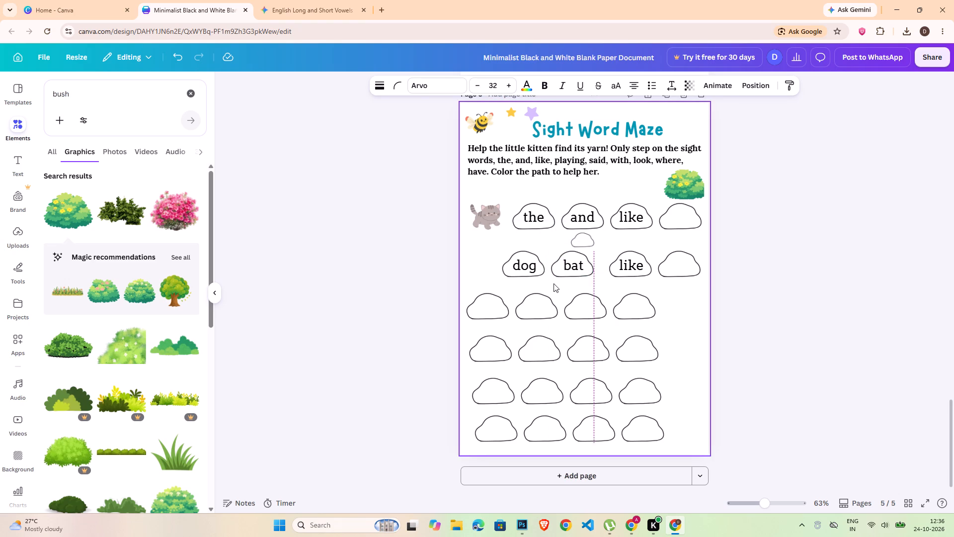
key(Left)
key(Left)
key(Left)
key(Left)
key(Left)
key(Left)
key(Left)
key(Left)
key(Left)
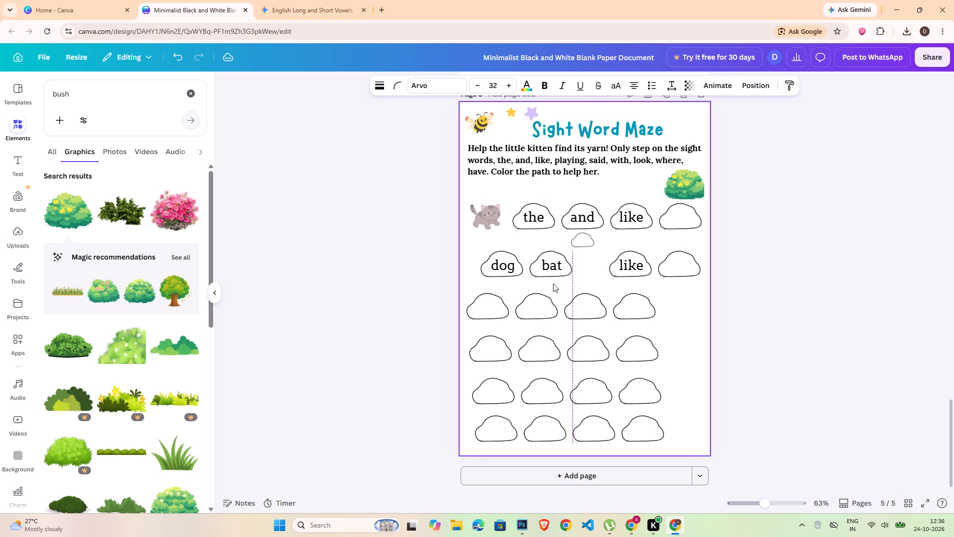
key(Left)
key(Left)
key(Left)
key(Left)
key(Up)
key(Down)
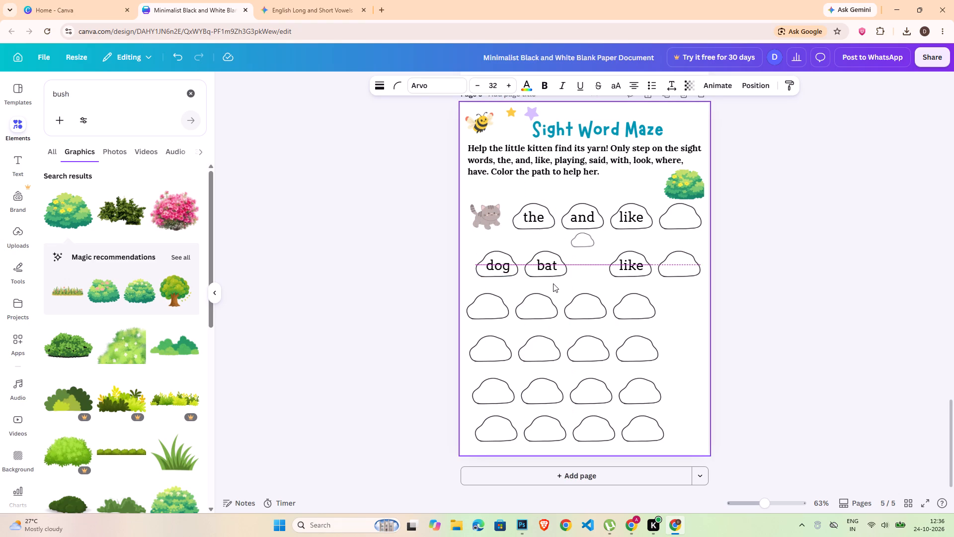
Move the second row's "like" rock and word left beside the "bat" rock, and enlarge the rock.
click(614, 276)
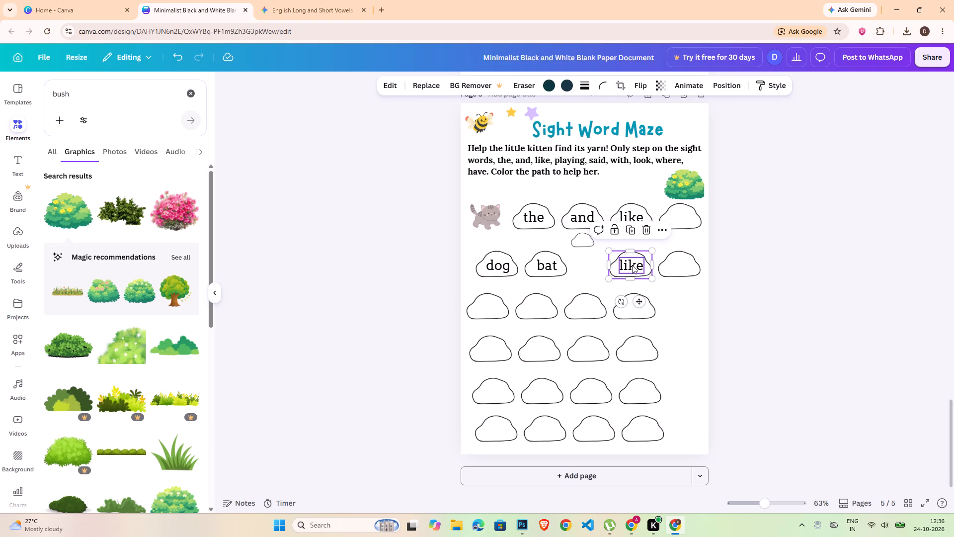
shift+click(632, 265)
drag(639, 298, 615, 297)
click(635, 273)
click(627, 271)
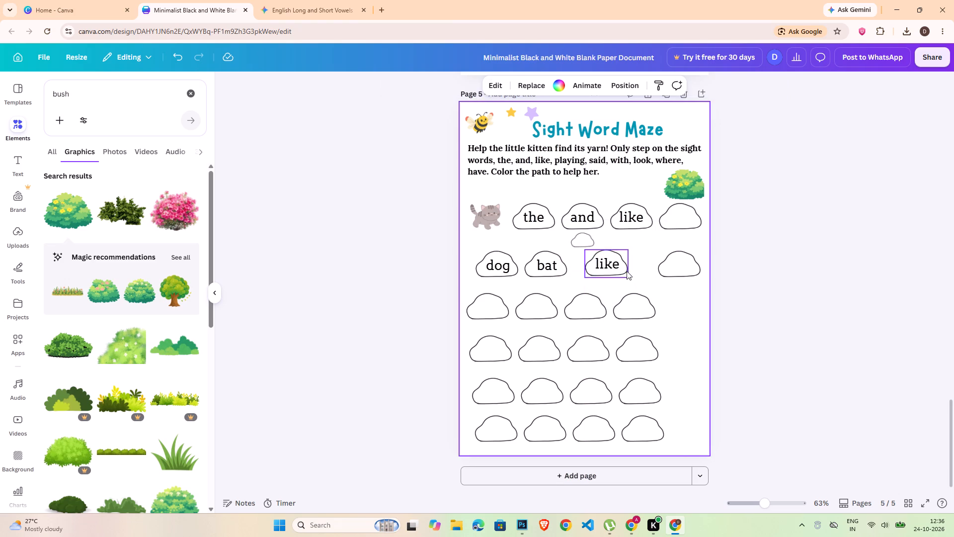
drag(628, 274, 649, 280)
drag(629, 278, 623, 277)
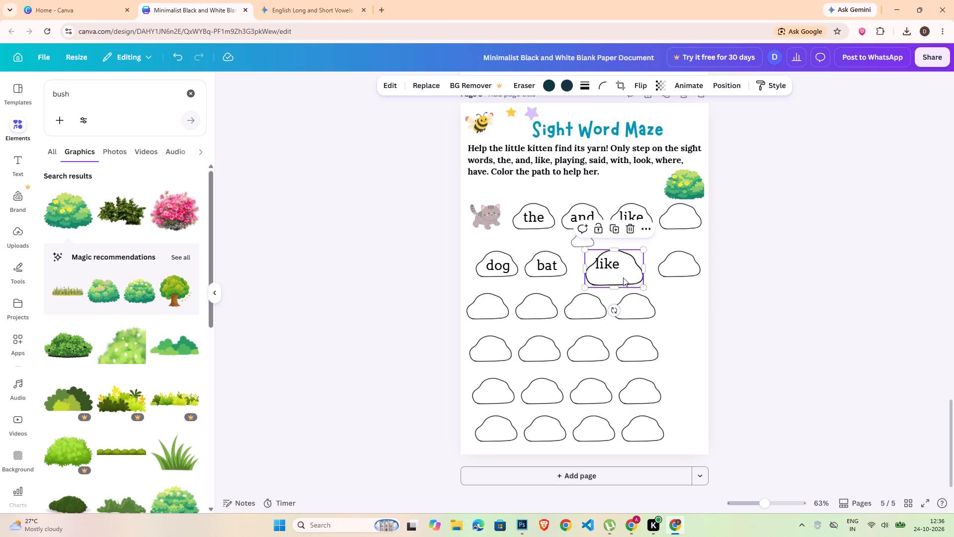
drag(623, 277, 616, 275)
Replace the word "like" on the enlarged second-row rock with "playing" and reposition it inside the outline.
double_click(608, 265)
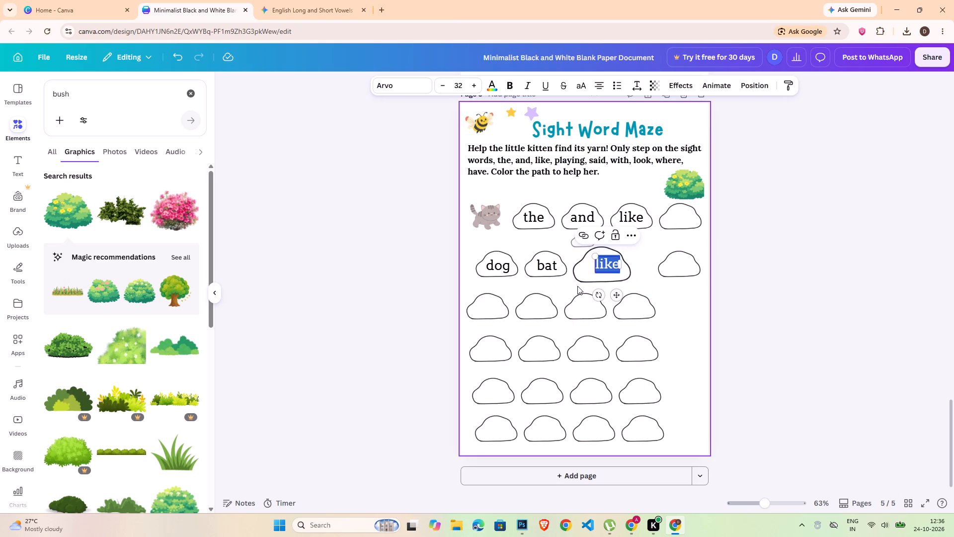
key(p)
text(la)
key(y)
text(ing)
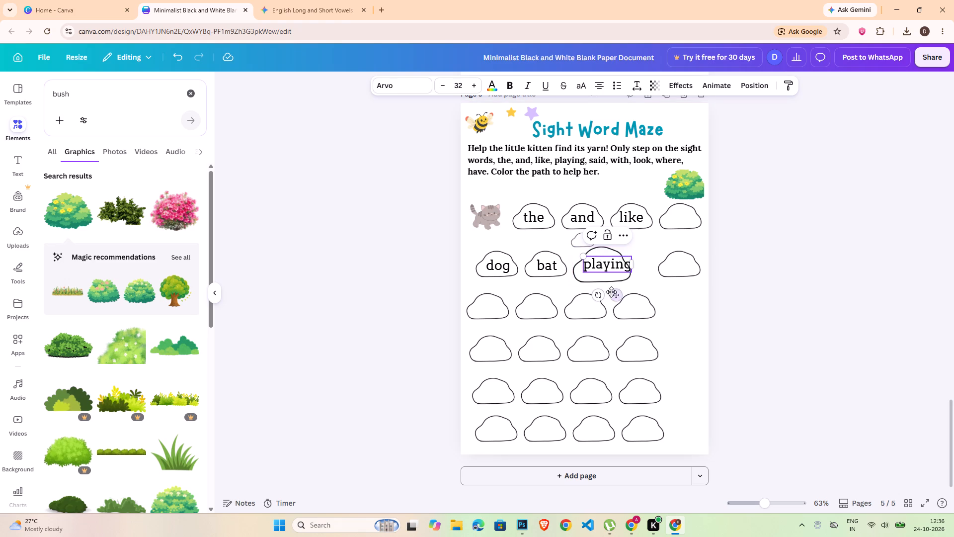
drag(617, 295, 613, 297)
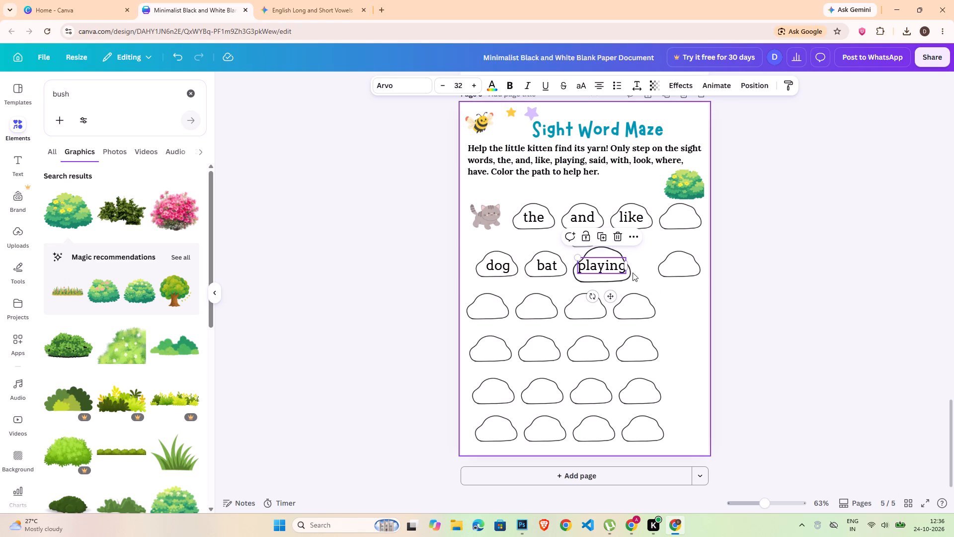
Enlarge the rock around "playing" slightly more so the word fits inside it.
click(632, 272)
click(626, 281)
drag(631, 283, 635, 285)
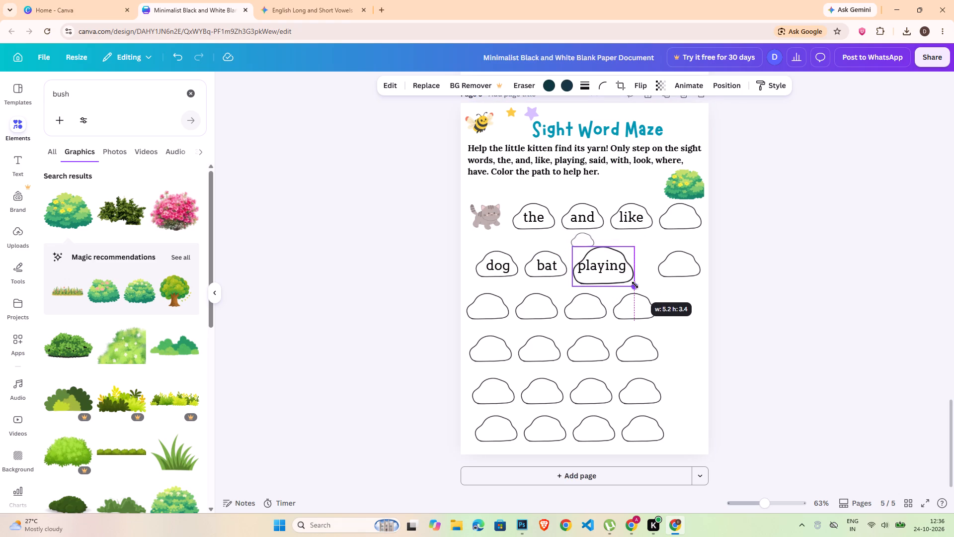
drag(635, 285, 637, 286)
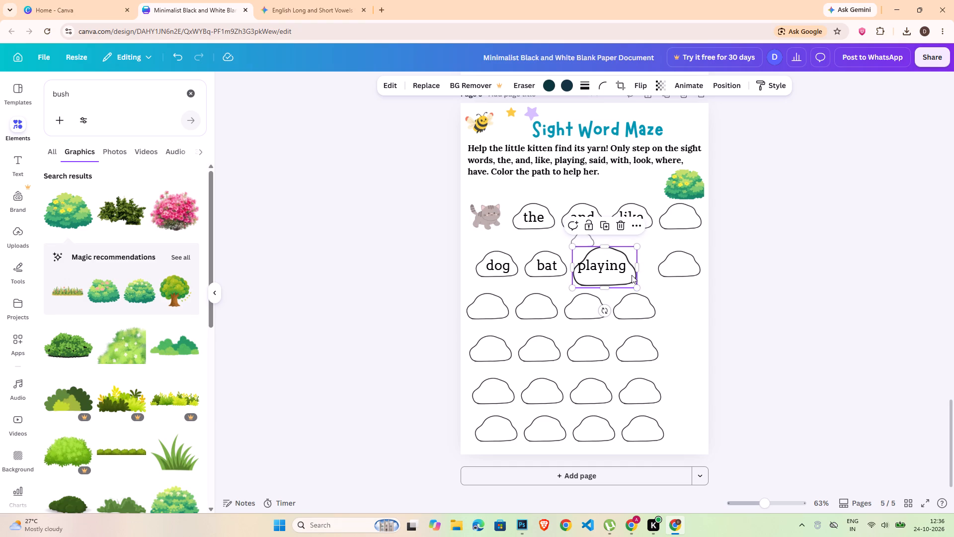
click(748, 263)
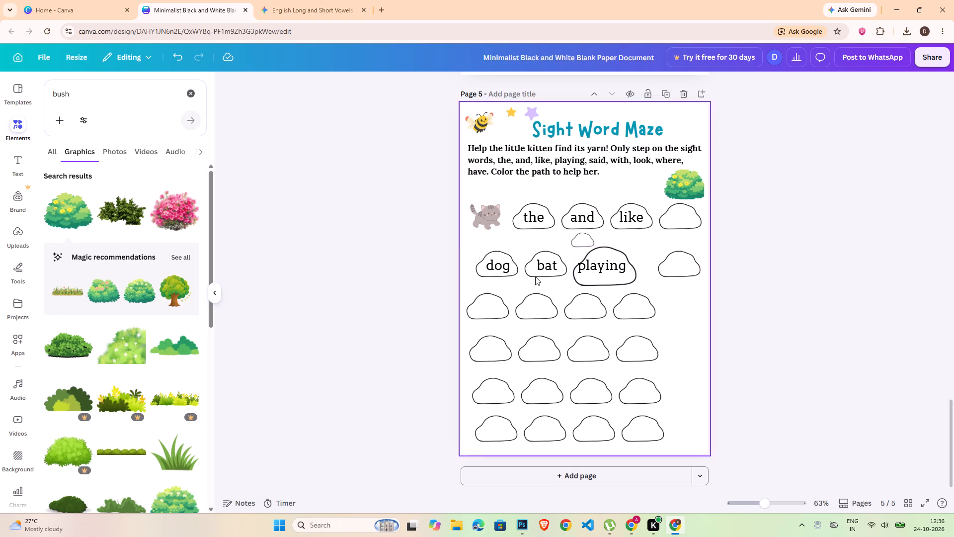
Shift the "dog" and "bat" rocks with their words left to the start of the second row.
click(480, 270)
shift+click(487, 268)
shift+click(529, 268)
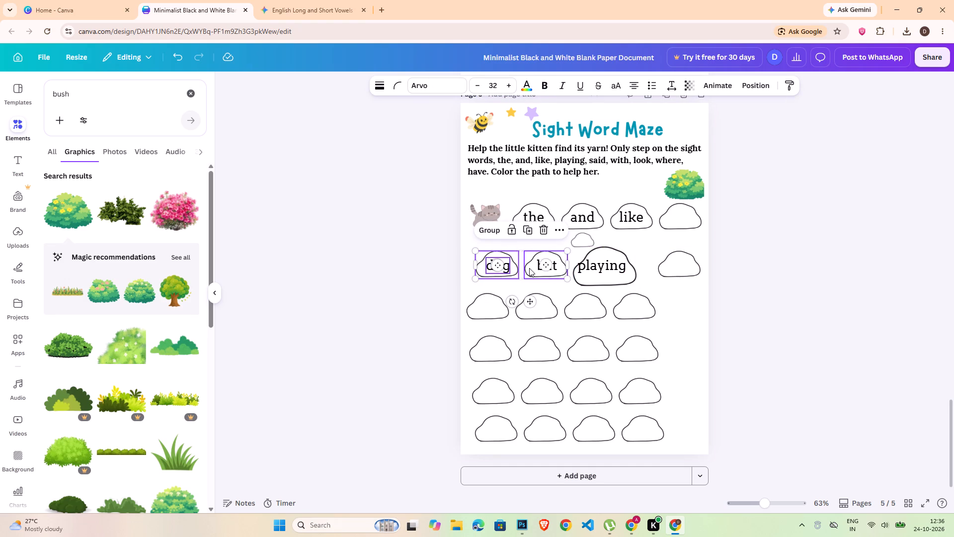
shift+click(546, 266)
shift+click(563, 268)
click(451, 259)
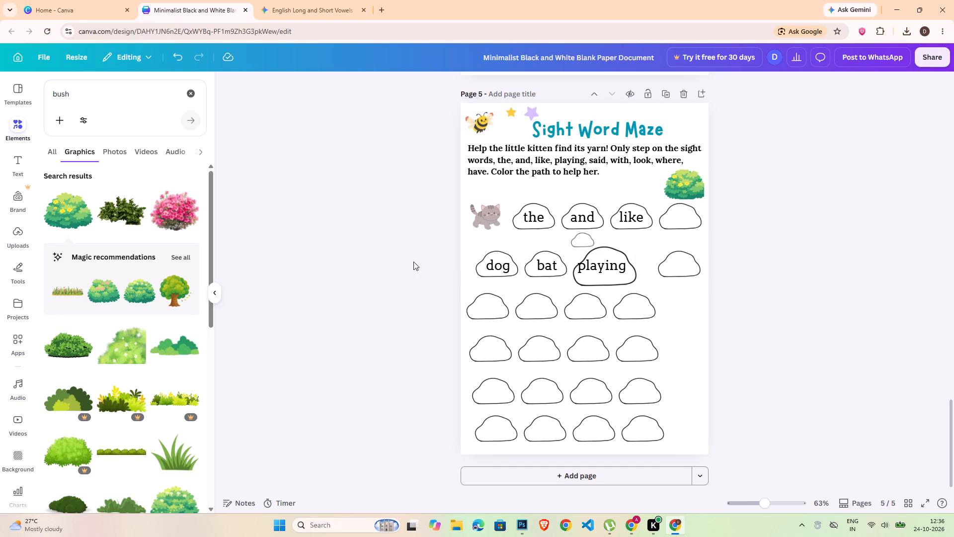
drag(413, 262, 547, 270)
key(Left)
key(Left)
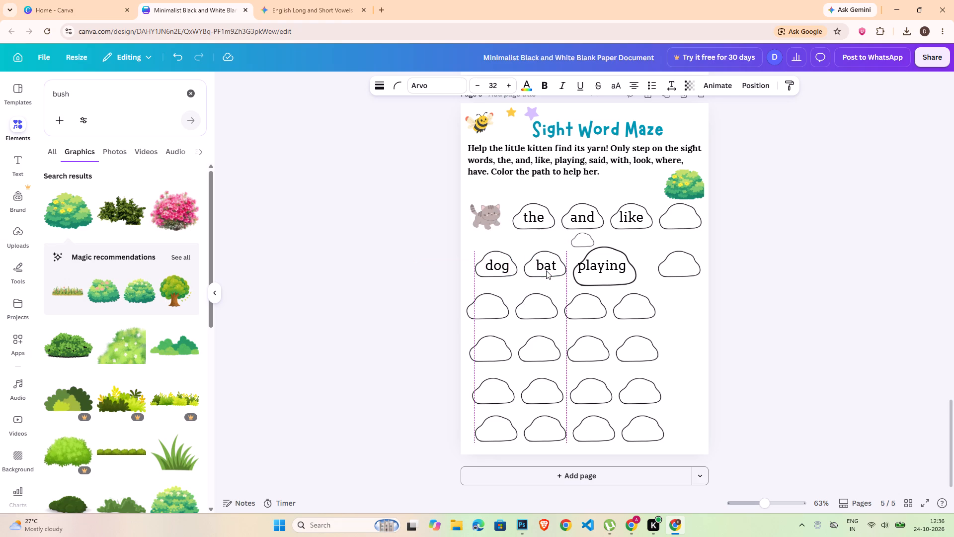
key(Left)
key(Left)
key(Left)
key(Left)
key(Left)
key(Left)
key(Left)
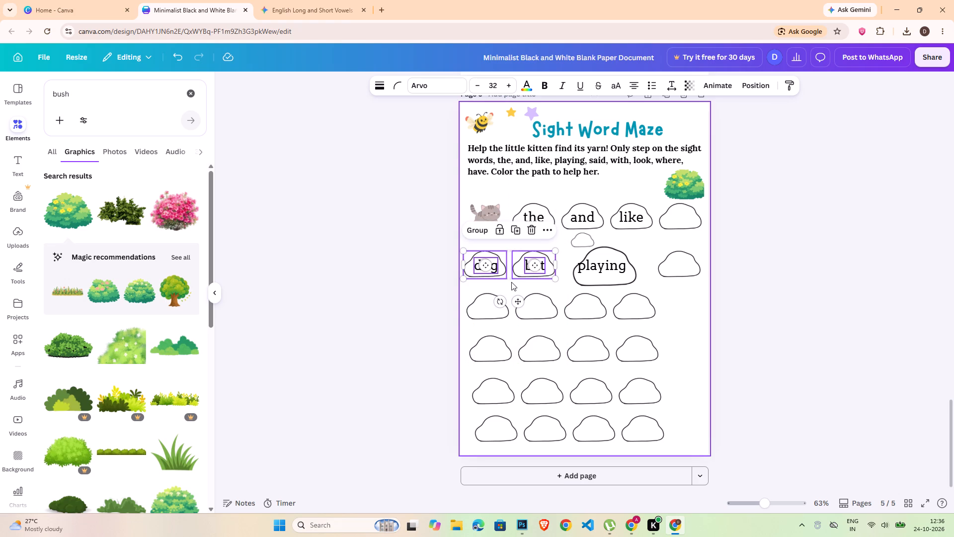
Move the enlarged rock left beside "bat", align the small rock above it, and centre the word "playing" inside.
click(584, 286)
drag(593, 283, 571, 286)
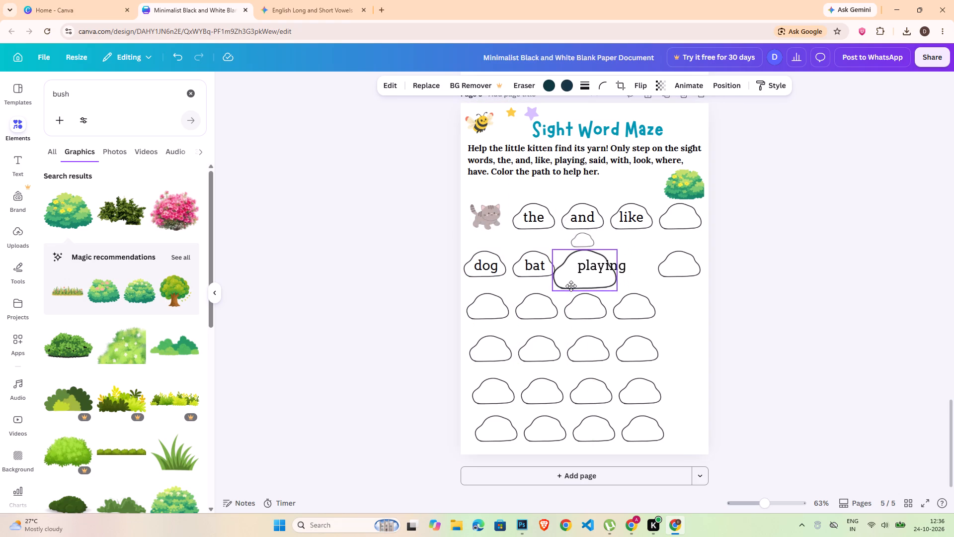
drag(571, 286, 574, 284)
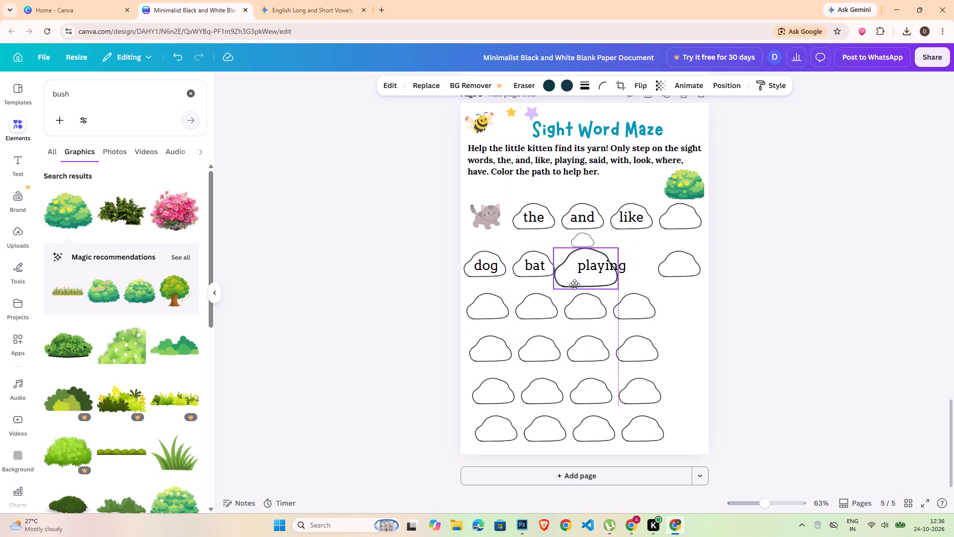
drag(574, 284, 576, 284)
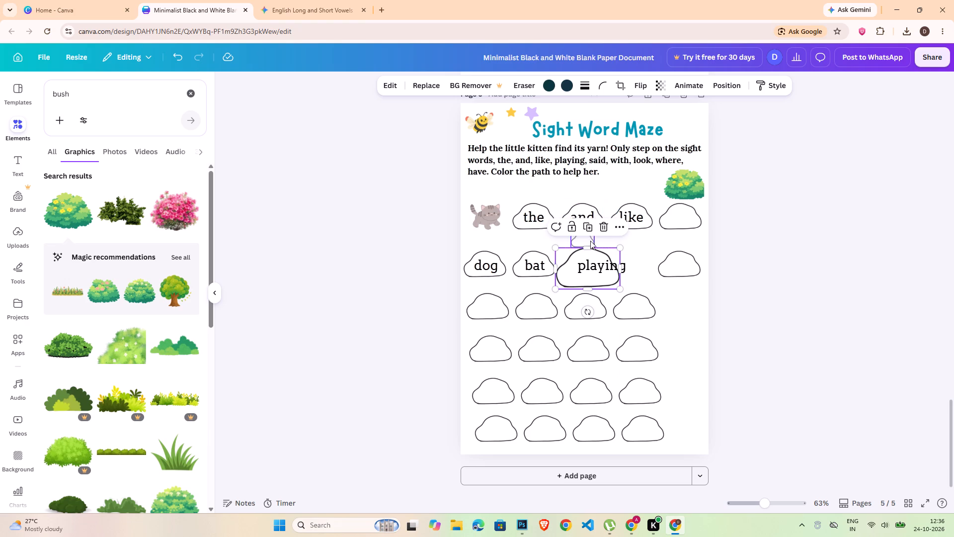
click(589, 241)
drag(586, 242, 593, 240)
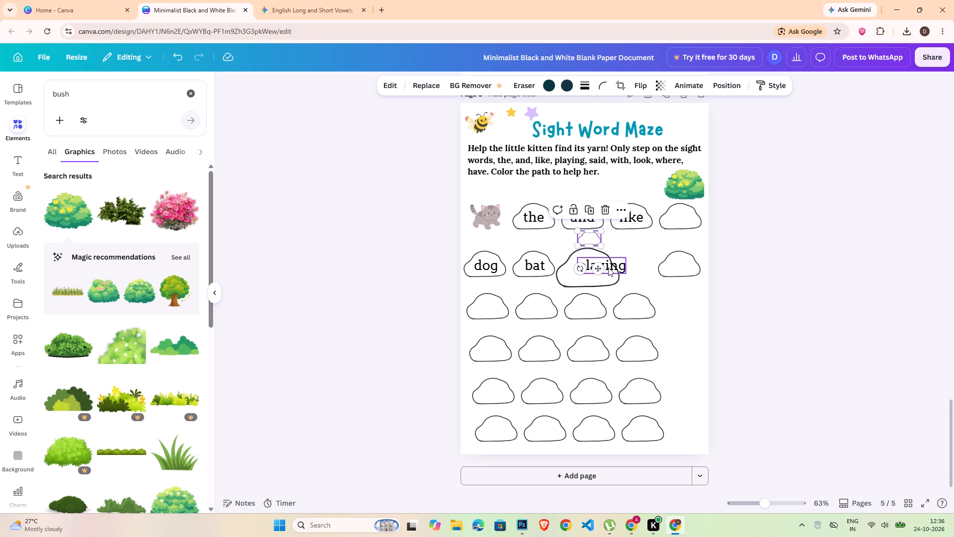
drag(609, 267, 597, 271)
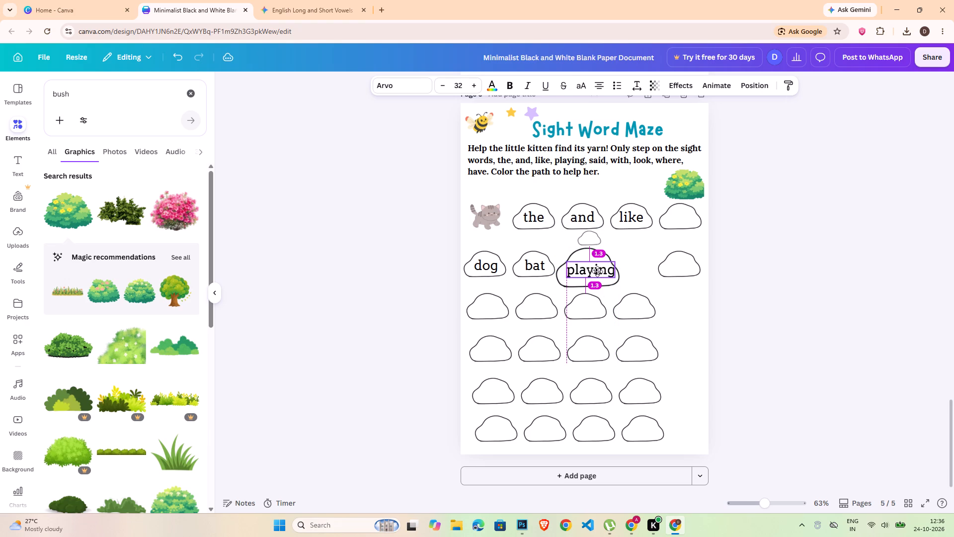
drag(597, 271, 595, 272)
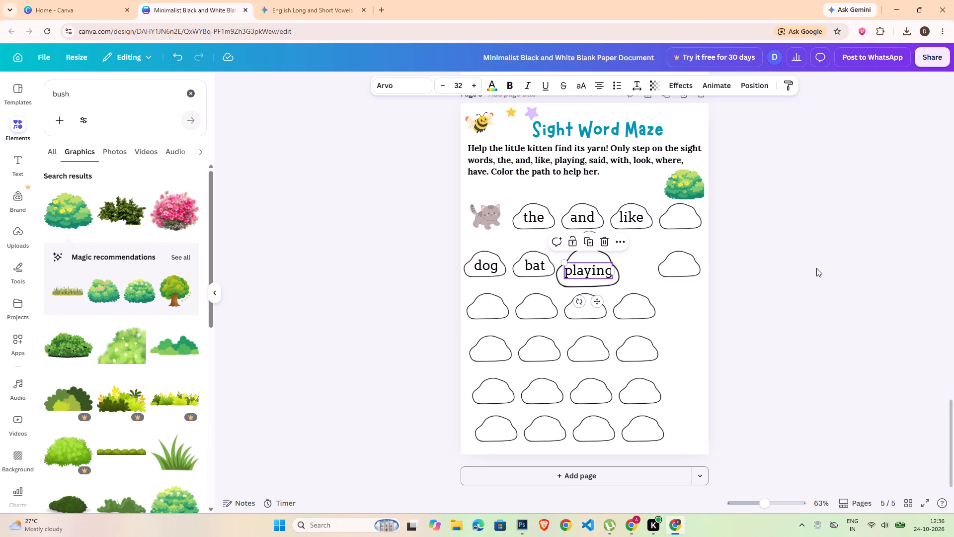
click(817, 268)
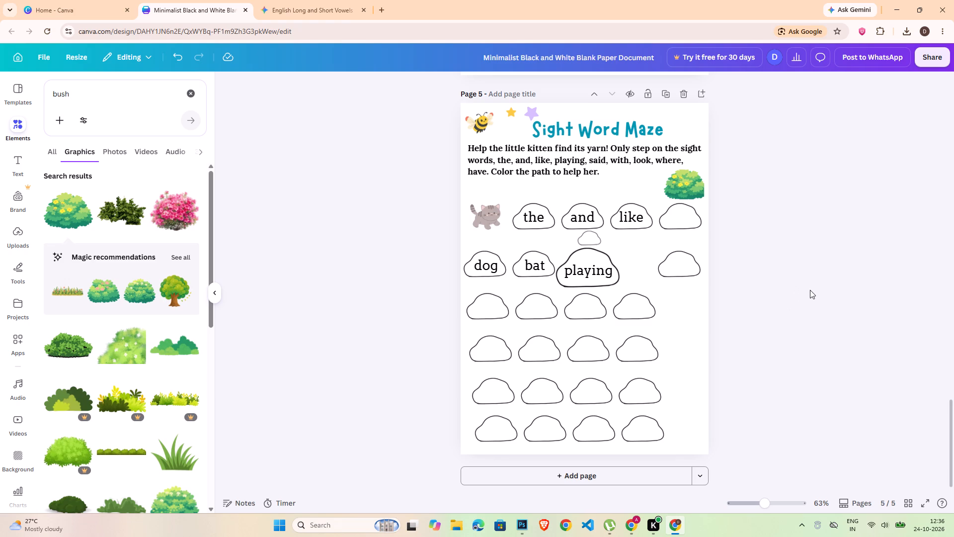
Move the second row's empty rock beside "playing" and place a copy of the word "like" on it, changed to "run".
drag(678, 270, 643, 269)
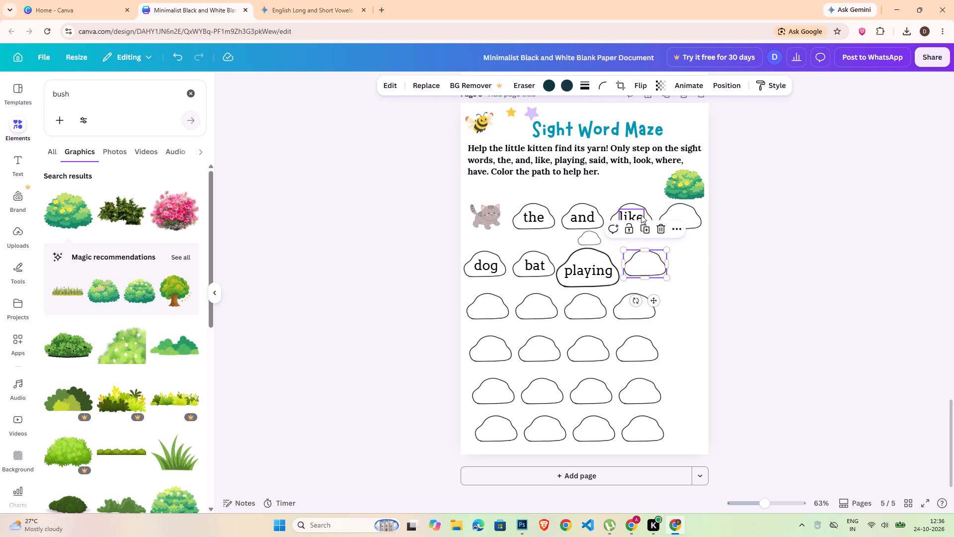
click(639, 215)
key(ctrl+c)
key(ctrl+v)
drag(636, 218, 648, 262)
double_click(648, 262)
key(r)
text(un)
click(829, 241)
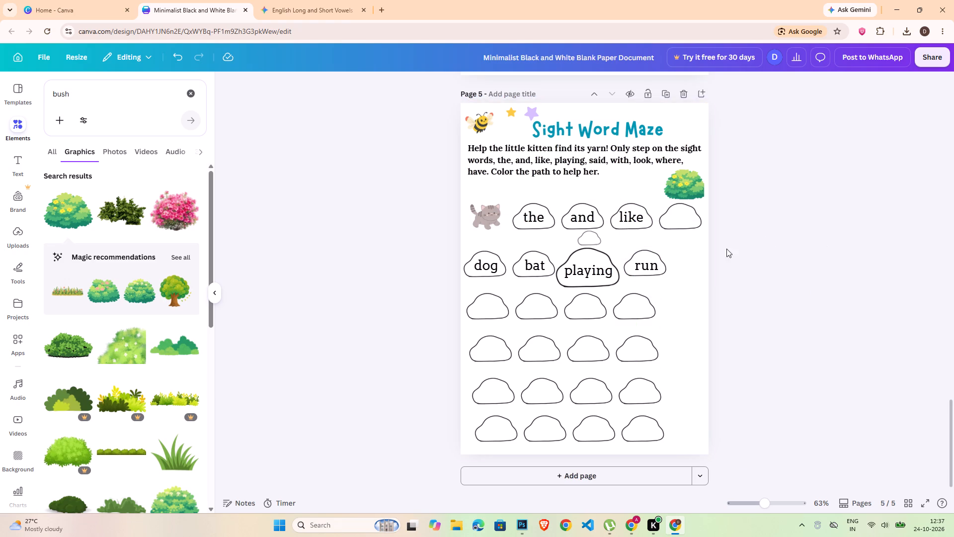
Duplicate the "run" rock with its word and place the copy at the end of the second row.
click(661, 272)
shift+click(656, 266)
key(ctrl+c)
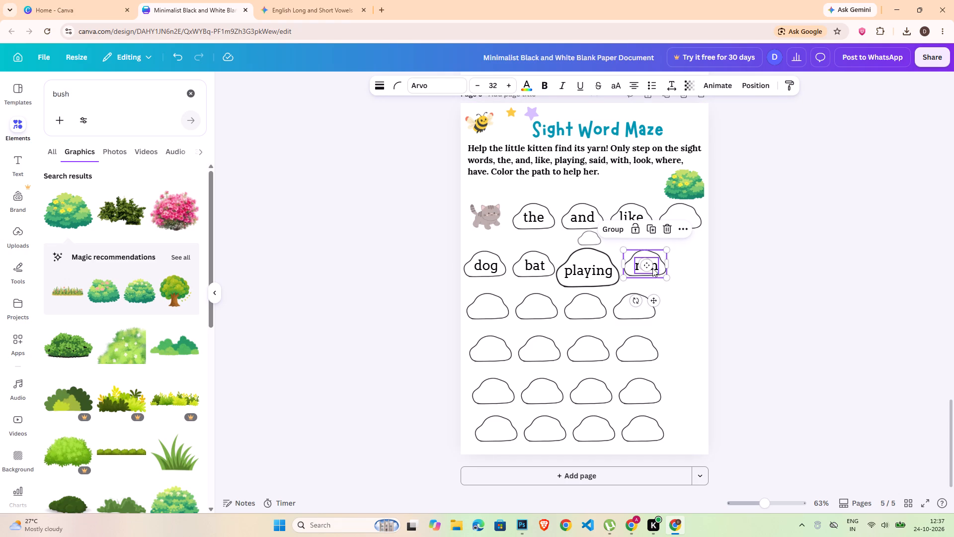
key(ctrl+v)
drag(635, 269, 672, 263)
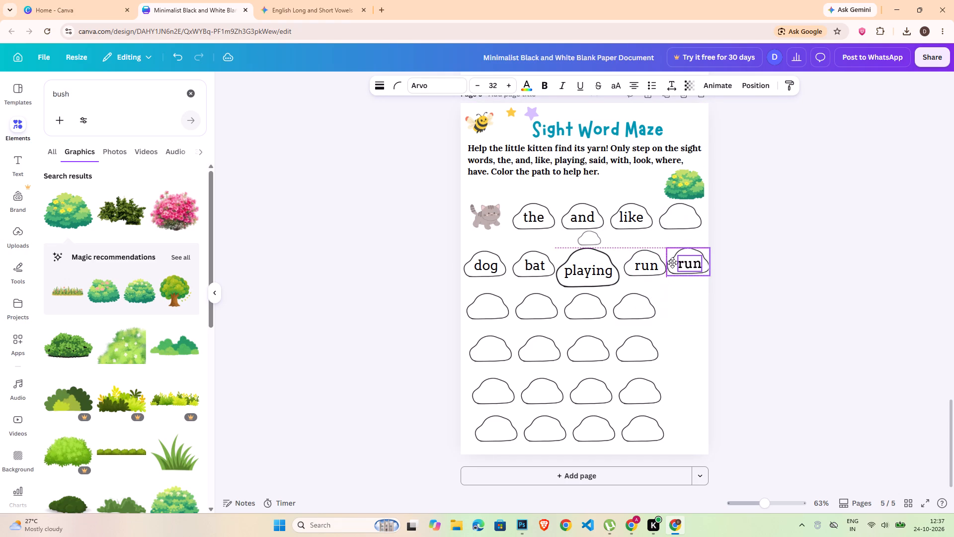
drag(672, 263, 673, 262)
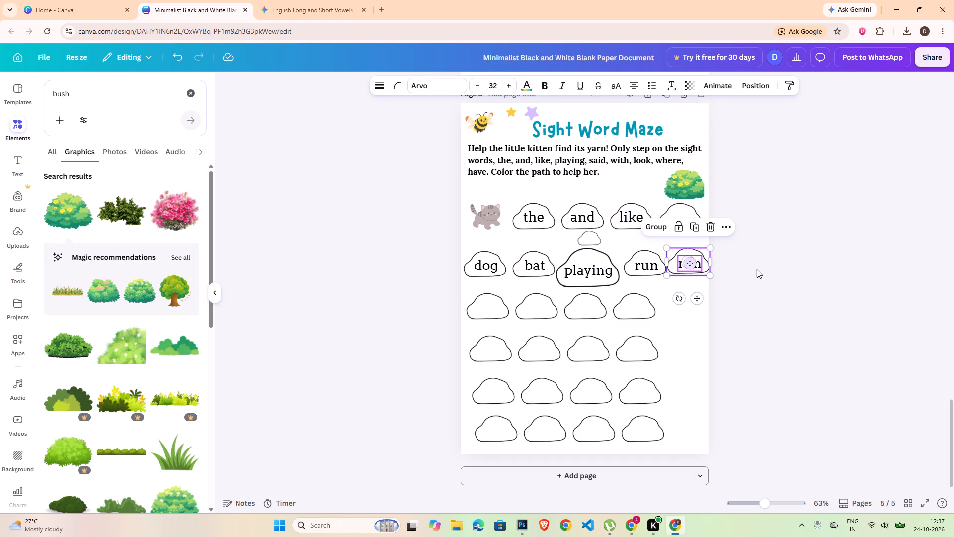
click(757, 269)
Nudge the "bat" and "playing" rocks with their words slightly left, closer to the "dog" rock.
click(518, 275)
shift+click(529, 267)
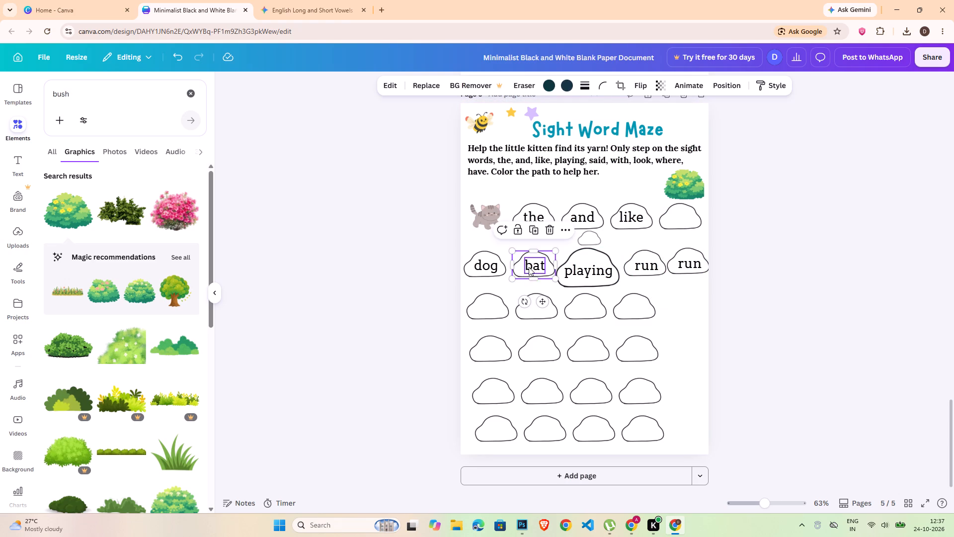
shift+click(563, 283)
shift+click(583, 271)
shift+click(610, 275)
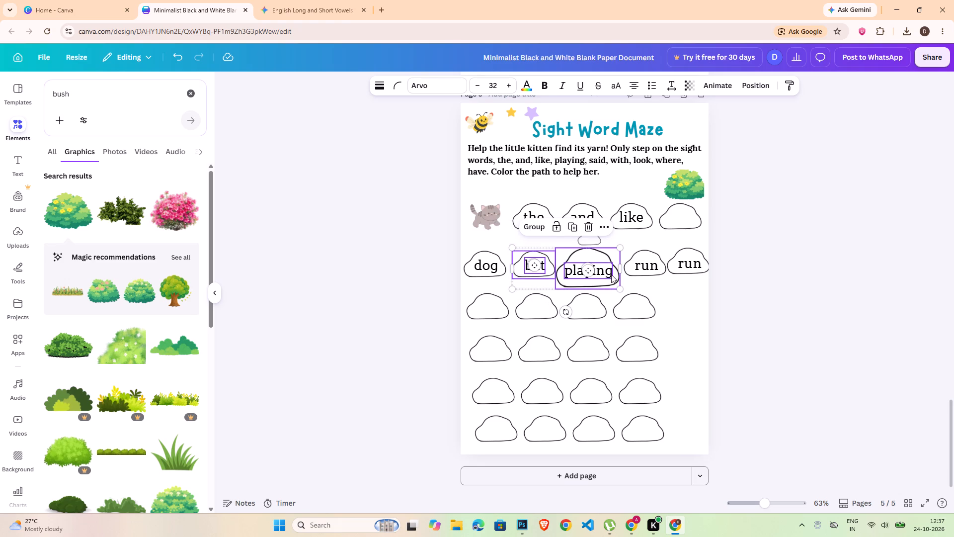
key(Left)
key(Left)
key(Left)
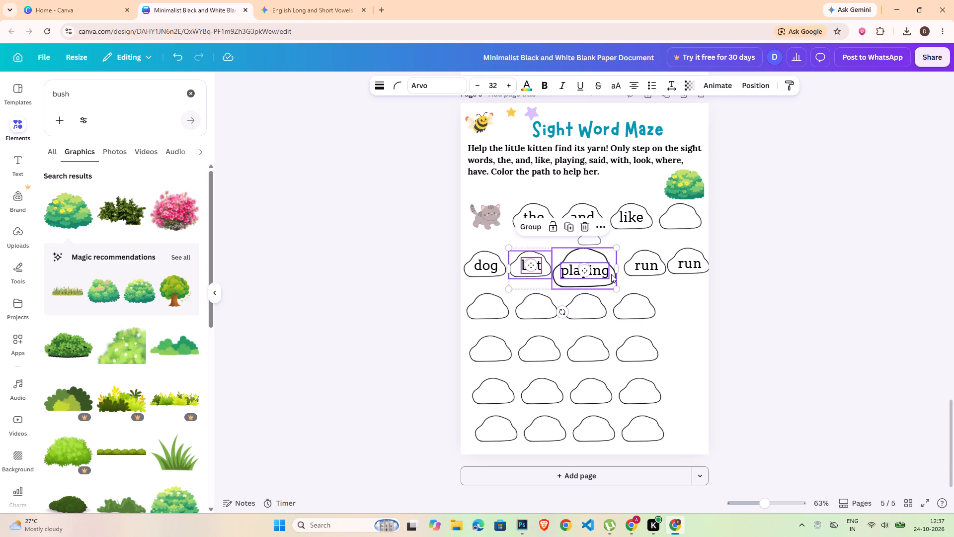
Nudge the first "run" rock and its word left until they sit beside the "playing" rock.
click(630, 267)
click(647, 266)
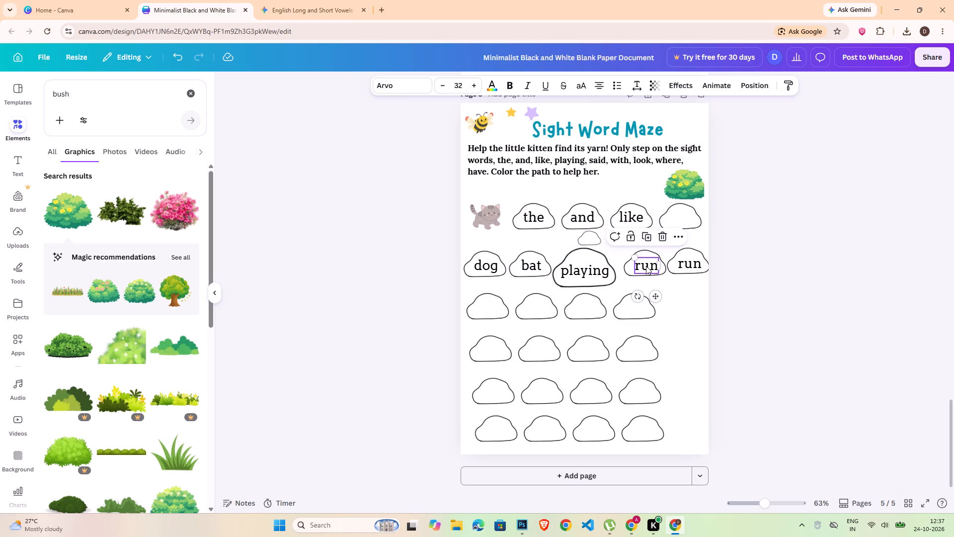
click(630, 271)
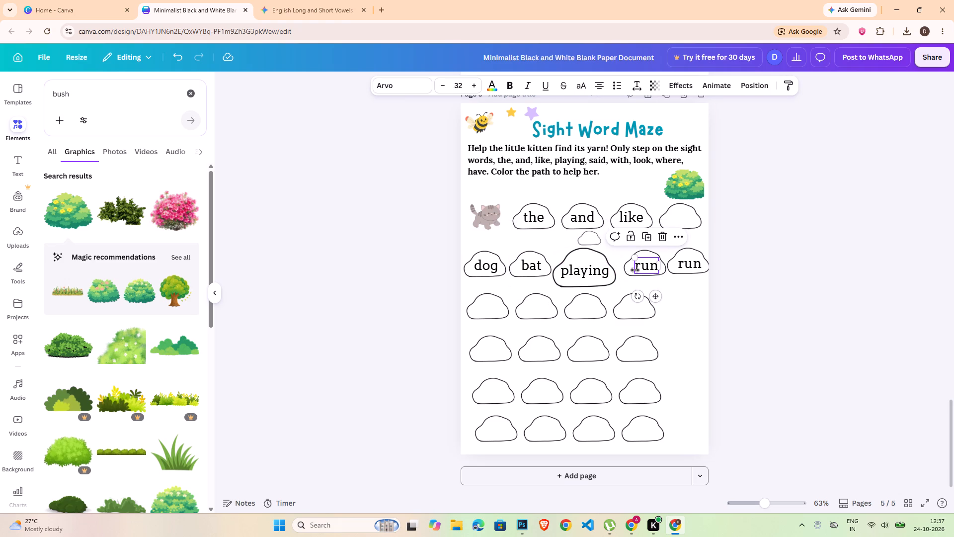
click(628, 269)
click(754, 241)
click(628, 264)
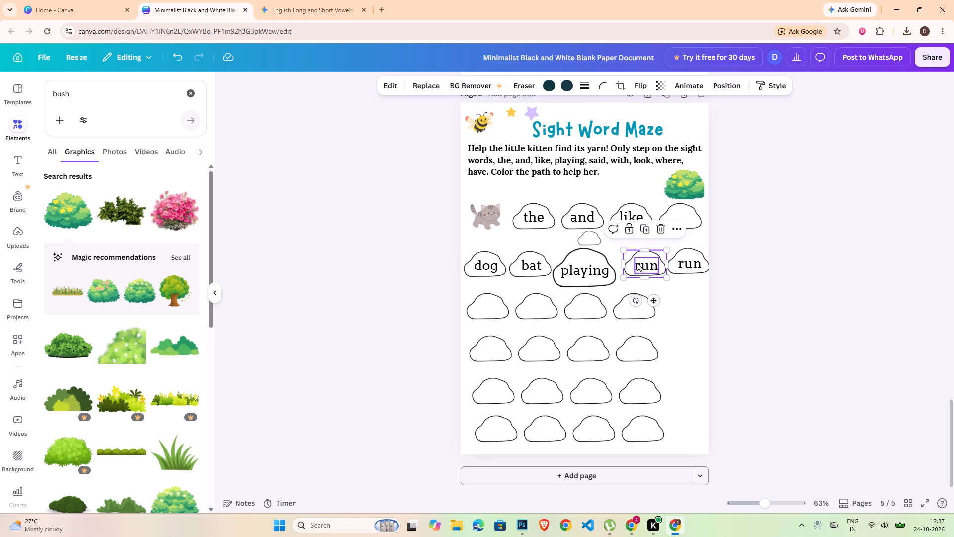
shift+click(637, 263)
key(Left)
key(Left)
key(Left)
key(Left)
key(Left)
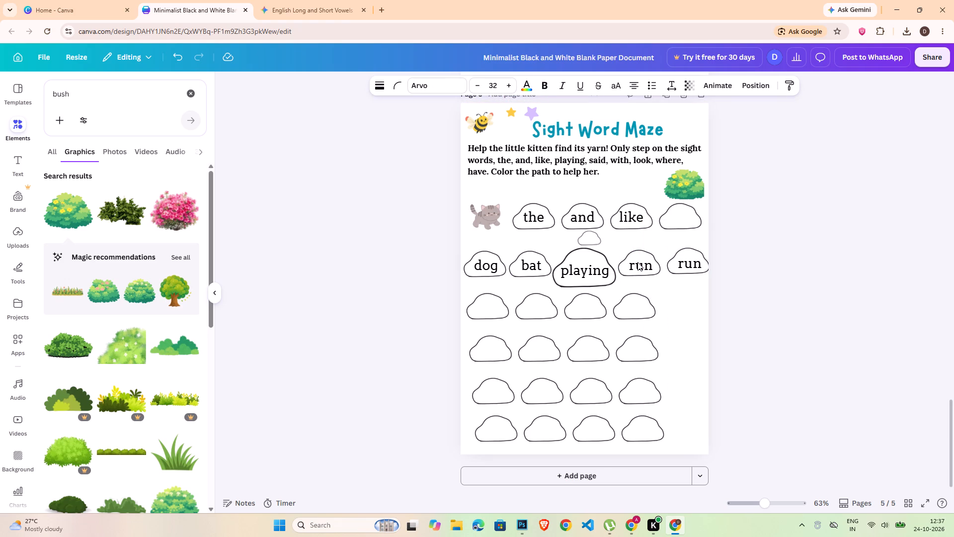
Nudge the last "run" rock and its word left so they fit within the page edge.
click(666, 268)
click(669, 268)
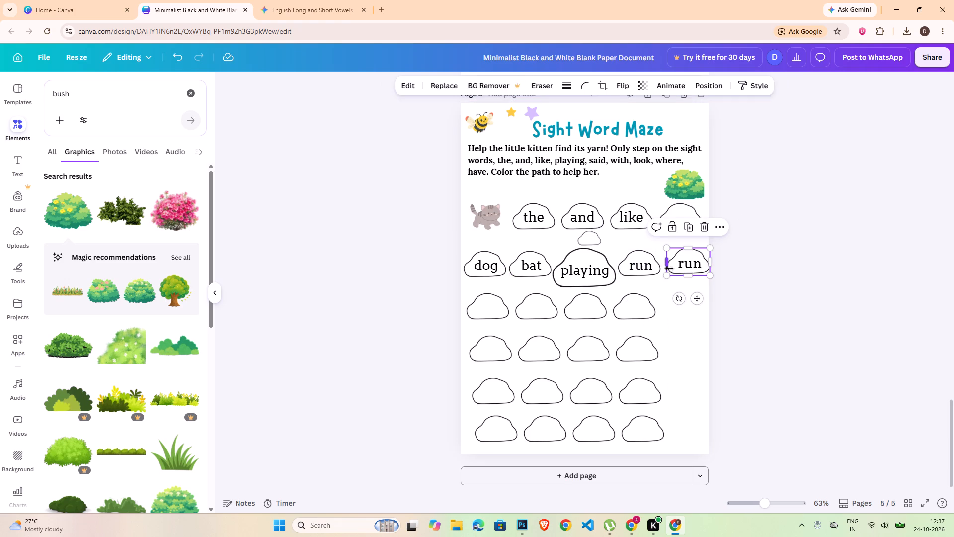
shift+click(679, 265)
key(Left)
key(Left)
key(Left)
key(Left)
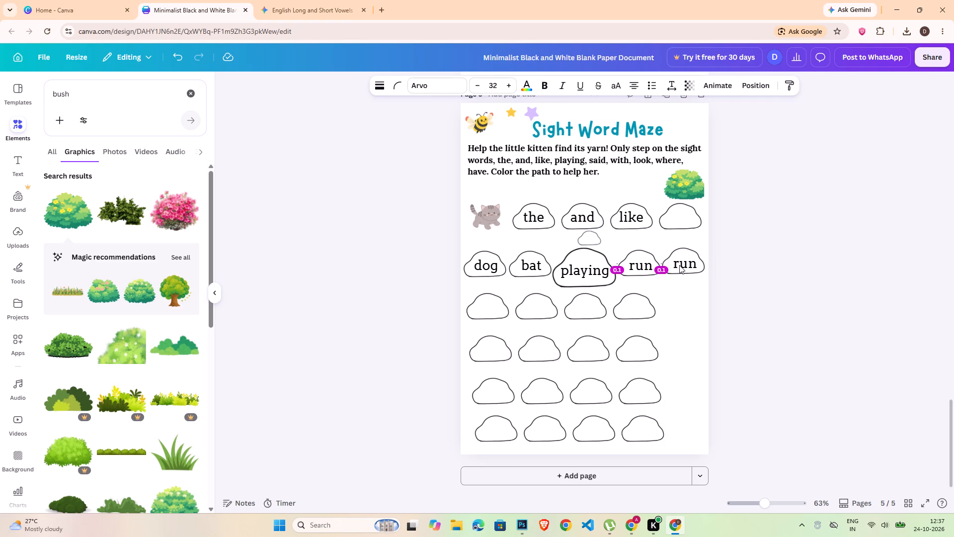
click(729, 258)
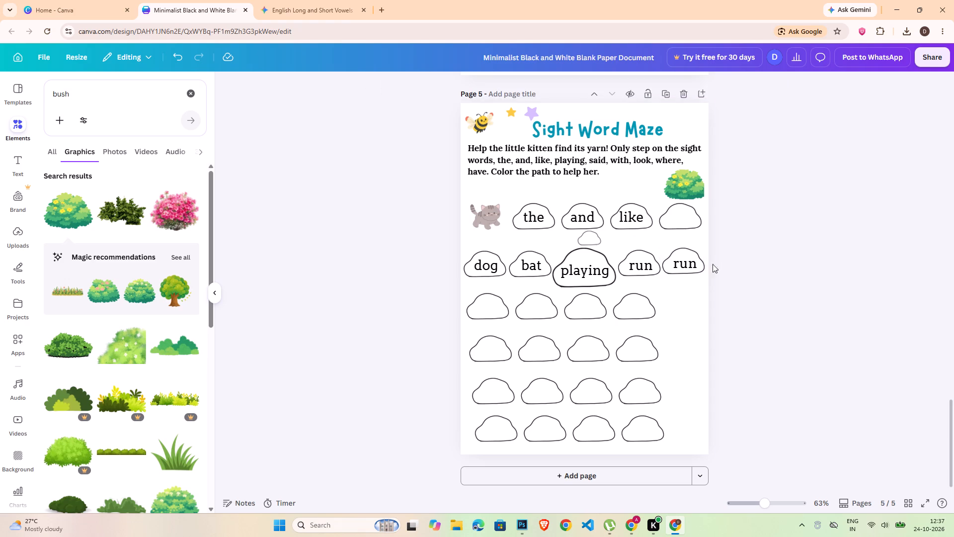
Change the word on the last rock of the second row to "pen".
double_click(679, 266)
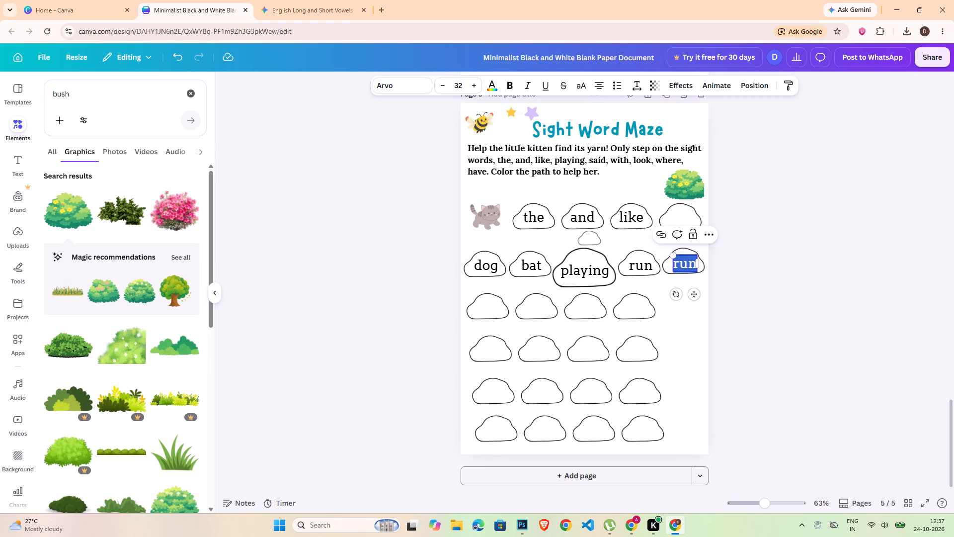
text(pen)
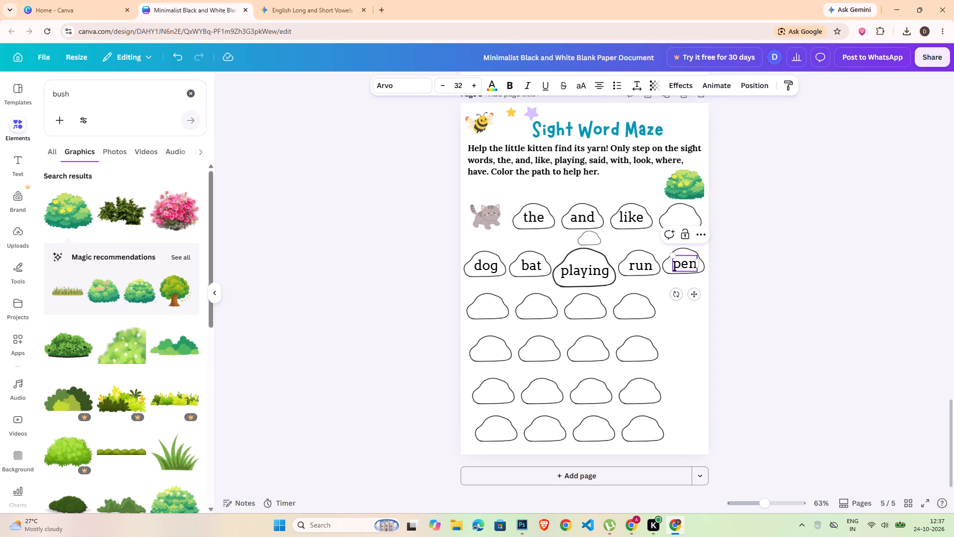
click(752, 265)
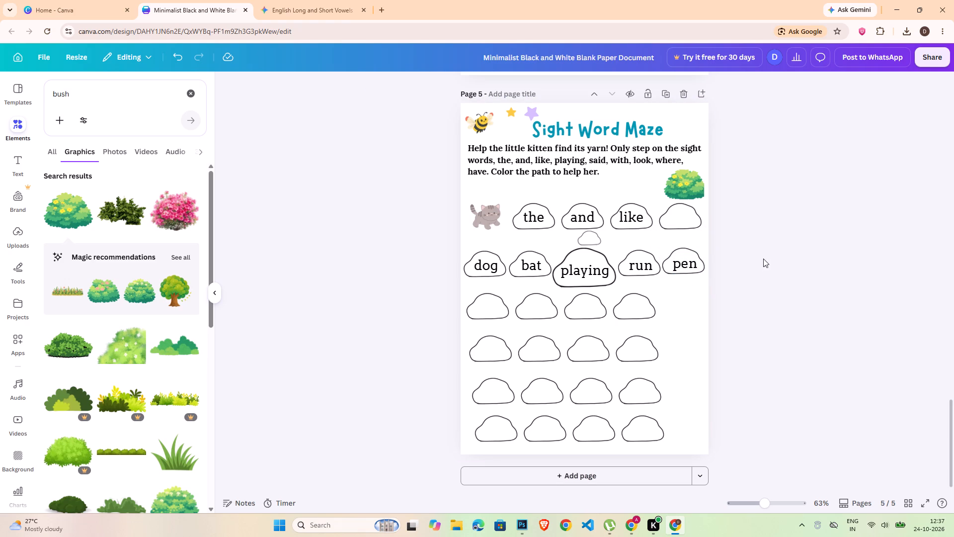
Duplicate the empty rock at the end of the first row, shrink the copy, and place it just below the "pen" rock.
click(693, 210)
key(ctrl+c)
key(ctrl+v)
drag(690, 216, 691, 303)
drag(710, 325, 686, 303)
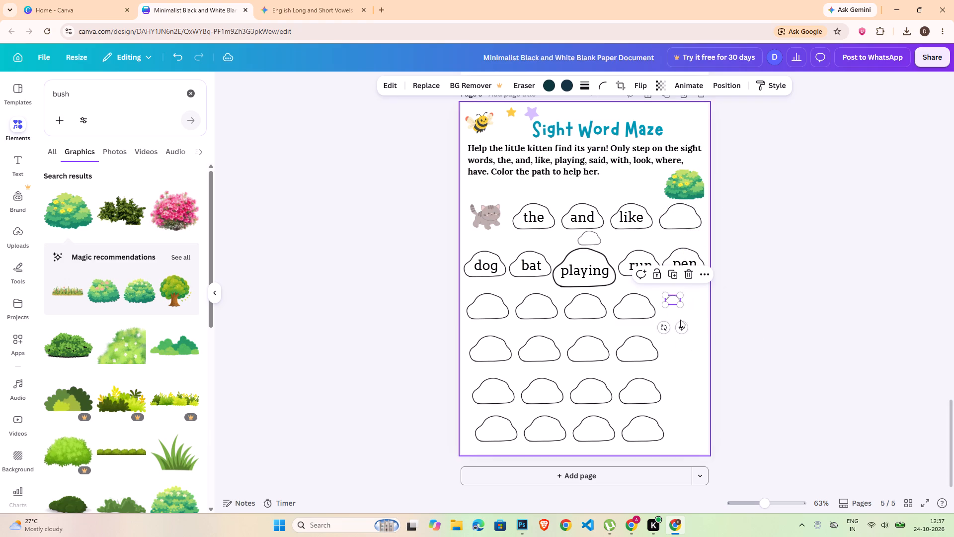
drag(680, 327, 697, 311)
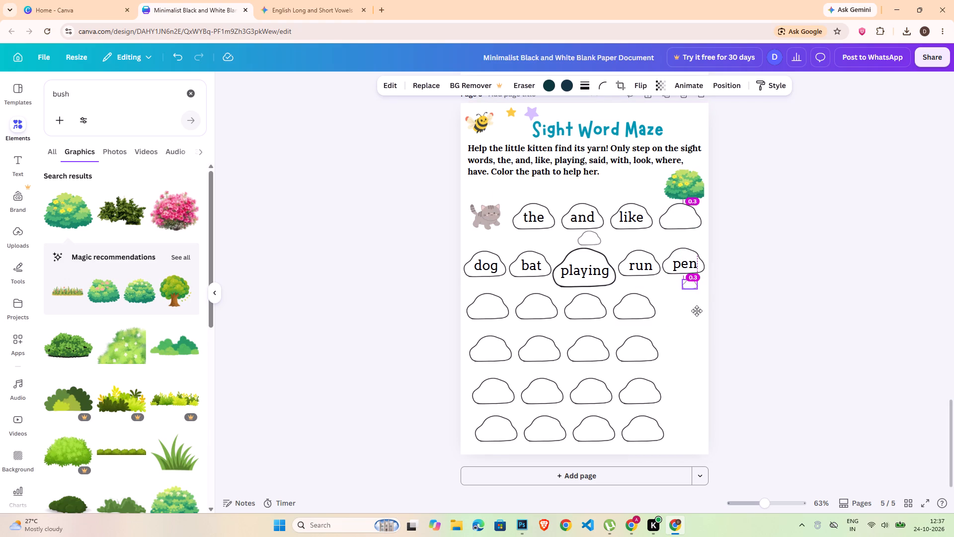
drag(697, 311, 692, 310)
click(820, 270)
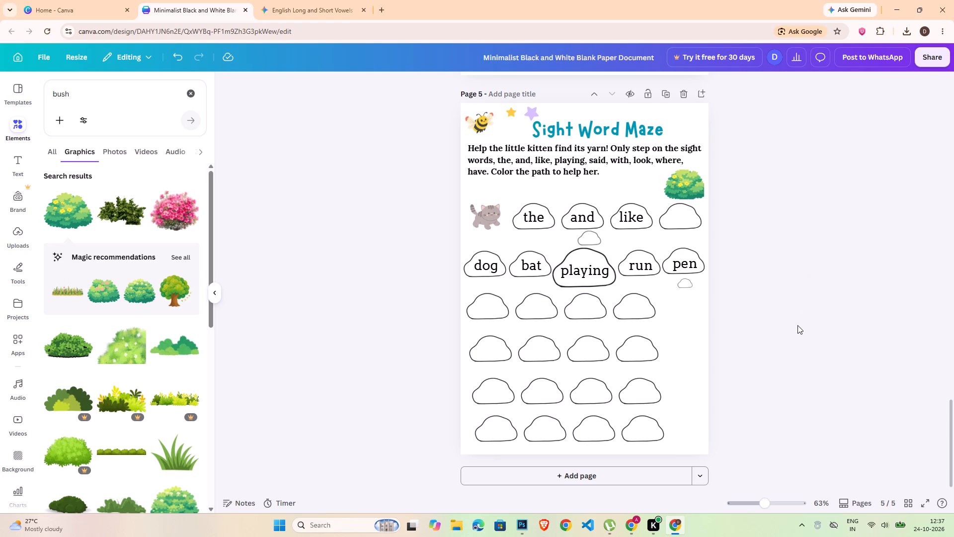
click(797, 325)
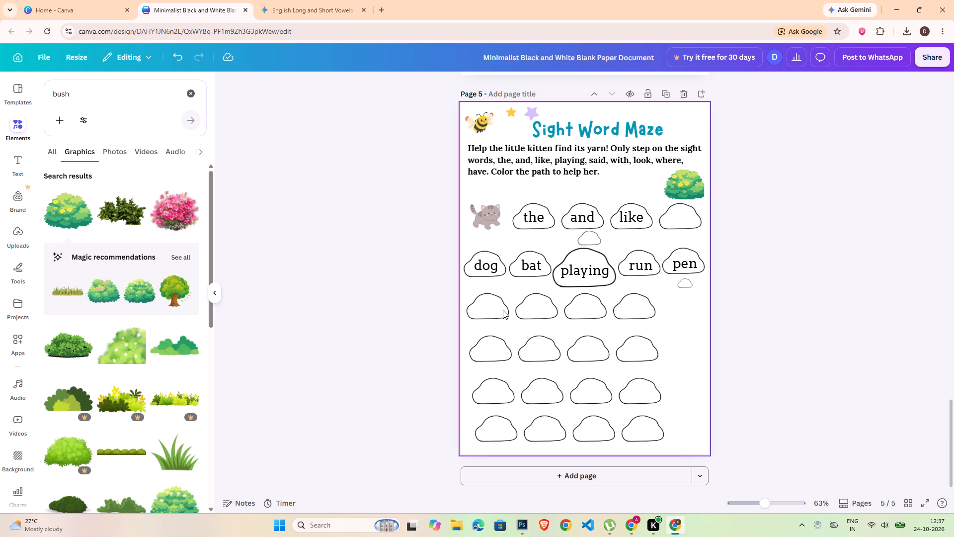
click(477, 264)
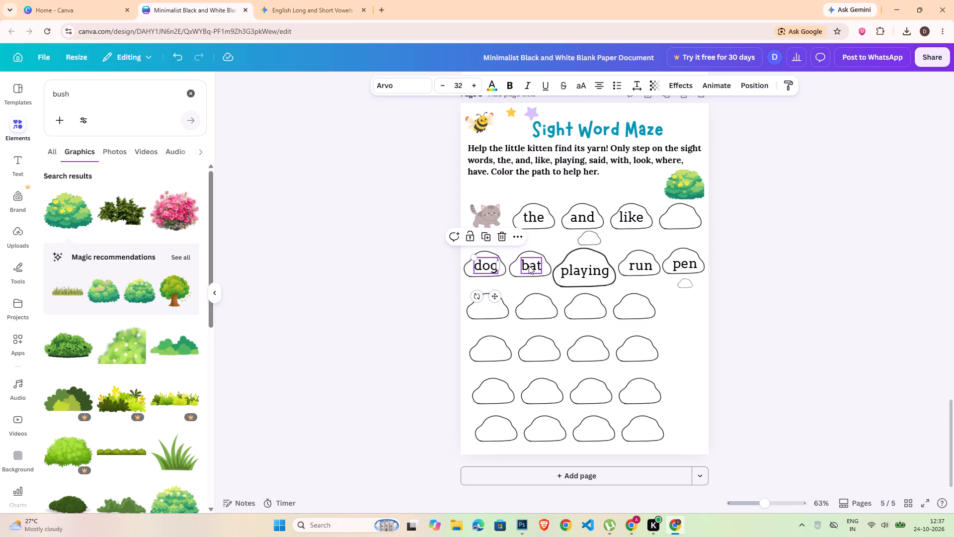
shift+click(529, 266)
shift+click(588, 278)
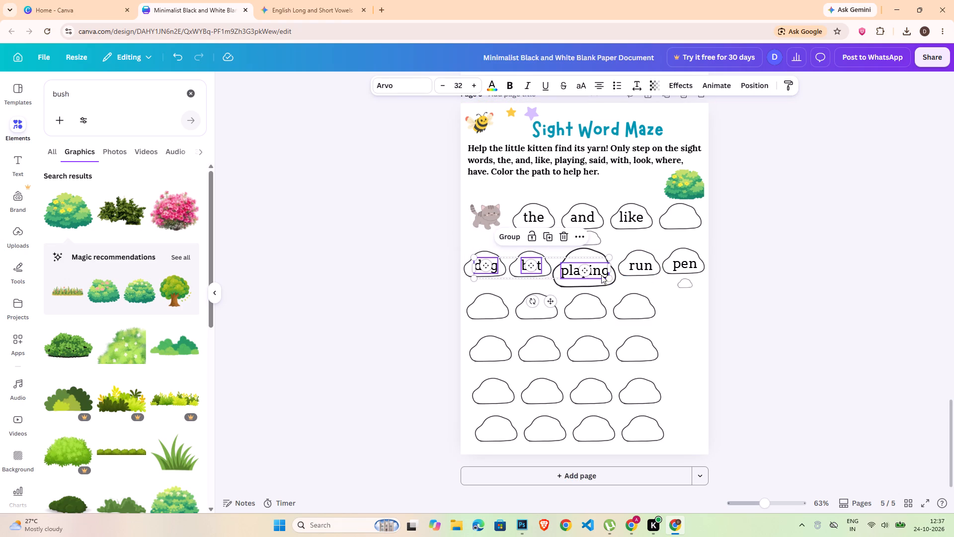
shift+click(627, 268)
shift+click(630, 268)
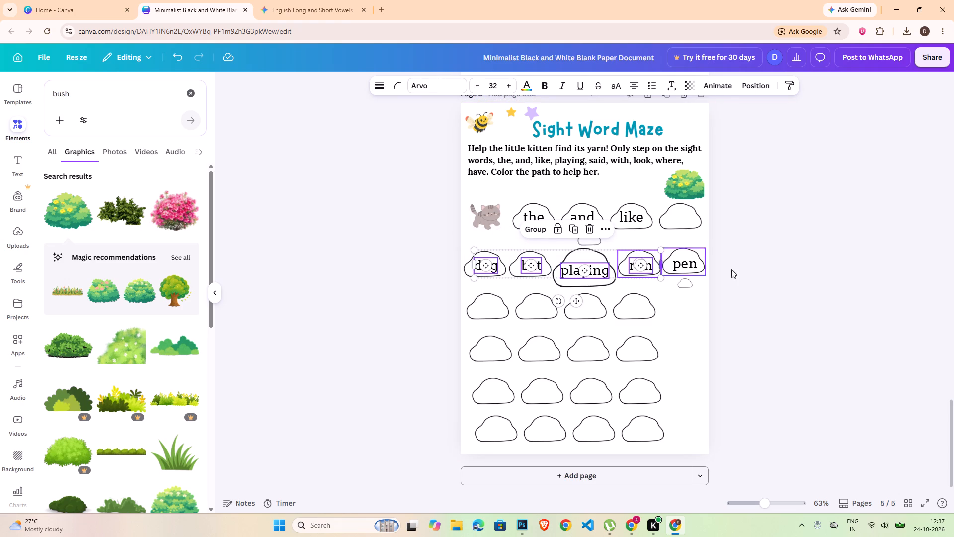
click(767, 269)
Duplicate the second row's words "dog", "bat", "playing", "run" and "pen" and place the copies along the third row.
click(498, 264)
click(487, 268)
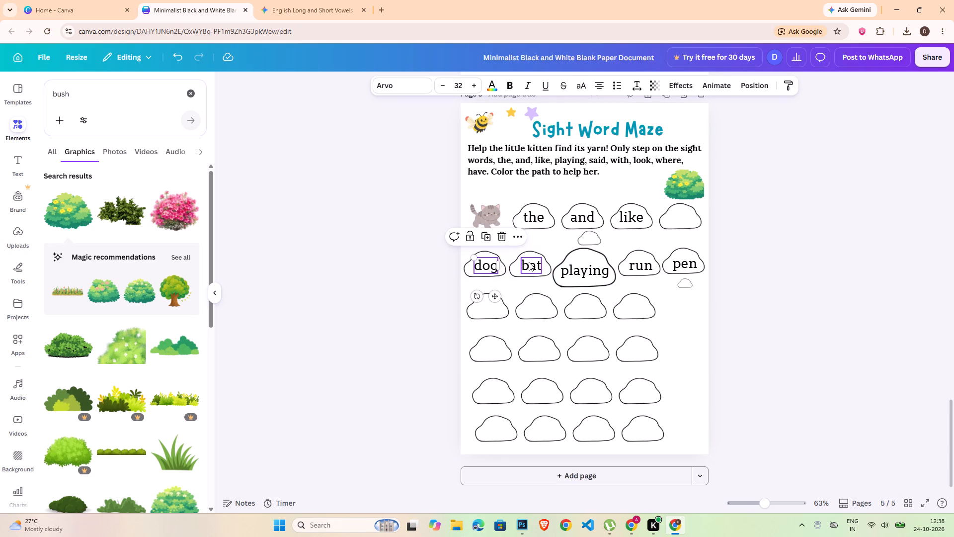
shift+click(529, 262)
shift+click(592, 271)
shift+click(635, 268)
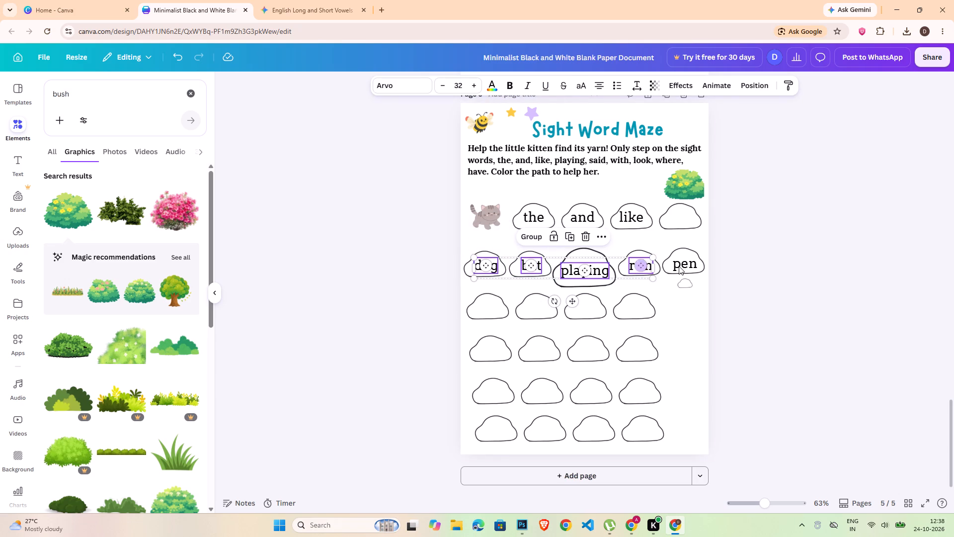
shift+click(680, 265)
key(ctrl+c)
key(ctrl+v)
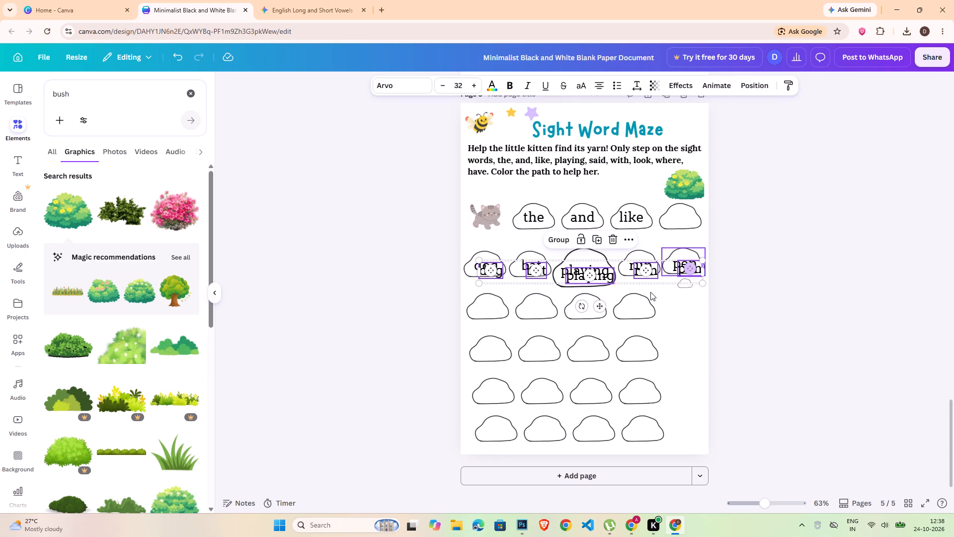
drag(597, 306, 593, 340)
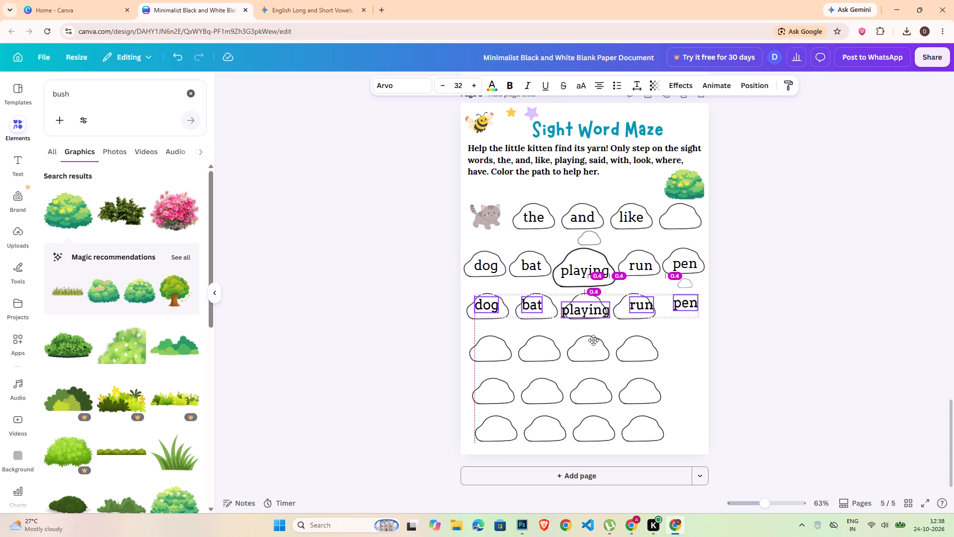
drag(593, 340, 593, 342)
double_click(794, 317)
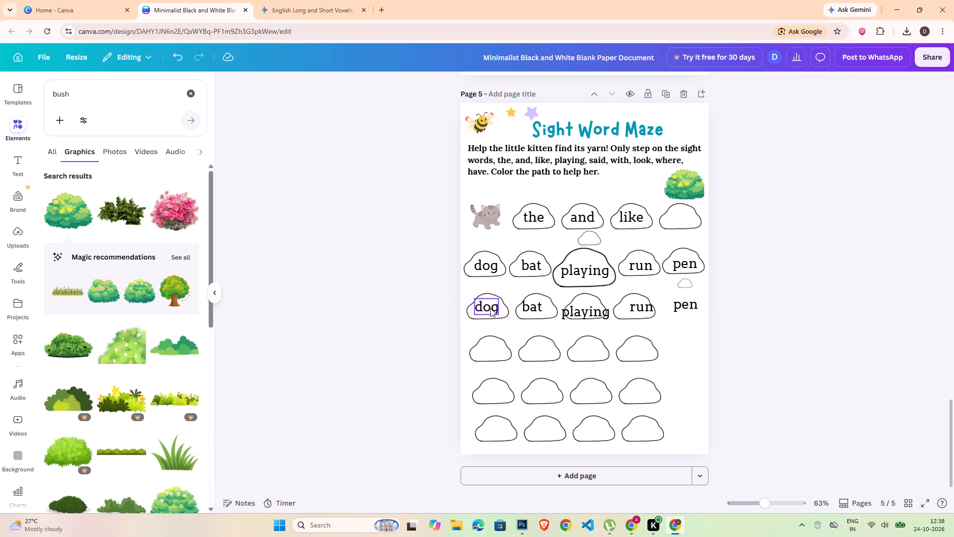
Change the first word of the third row to "bat".
double_click(490, 308)
text(bat)
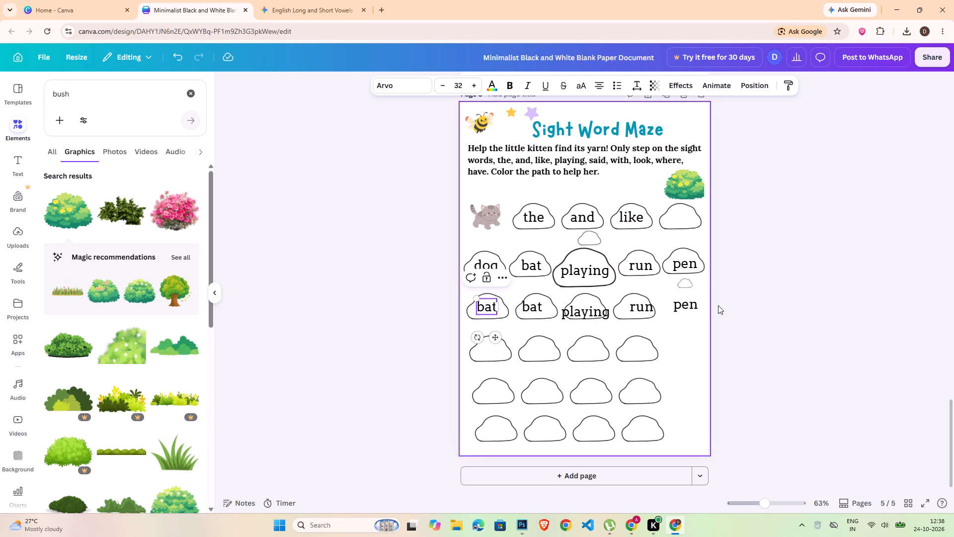
click(783, 299)
Align the first word of the third row with its rock, centred horizontally and vertically.
click(504, 311)
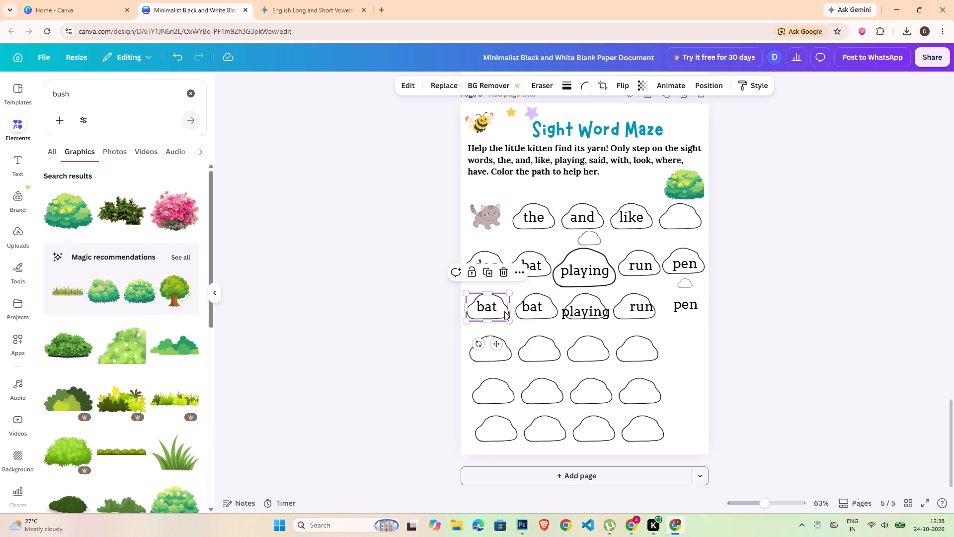
shift+click(483, 309)
click(737, 84)
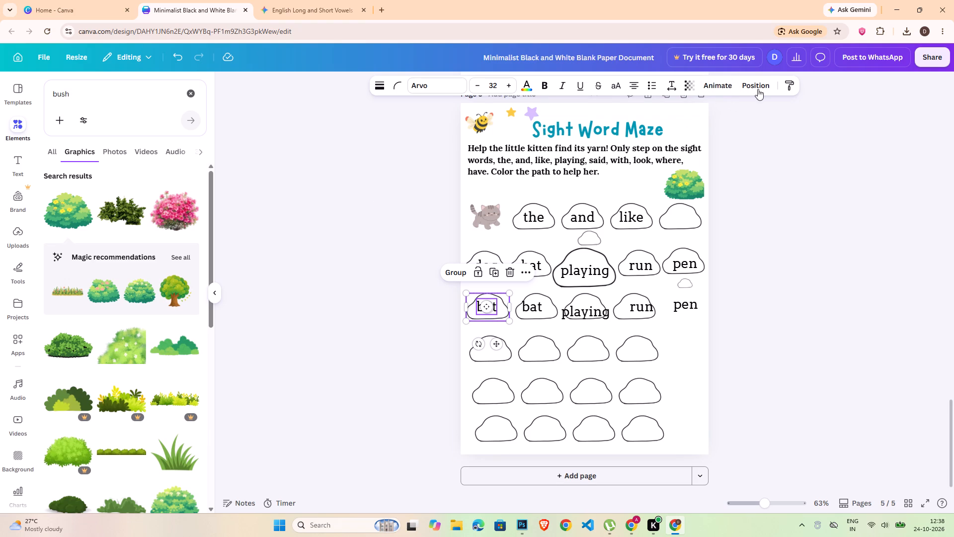
click(759, 88)
click(179, 237)
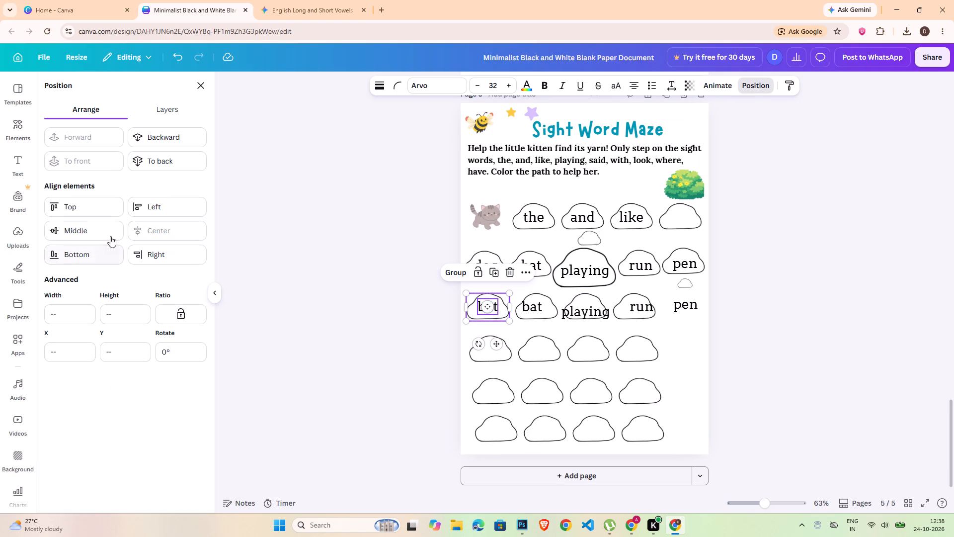
click(108, 231)
double_click(742, 269)
Change the first letter of the third row's first word so it reads "rat".
click(529, 316)
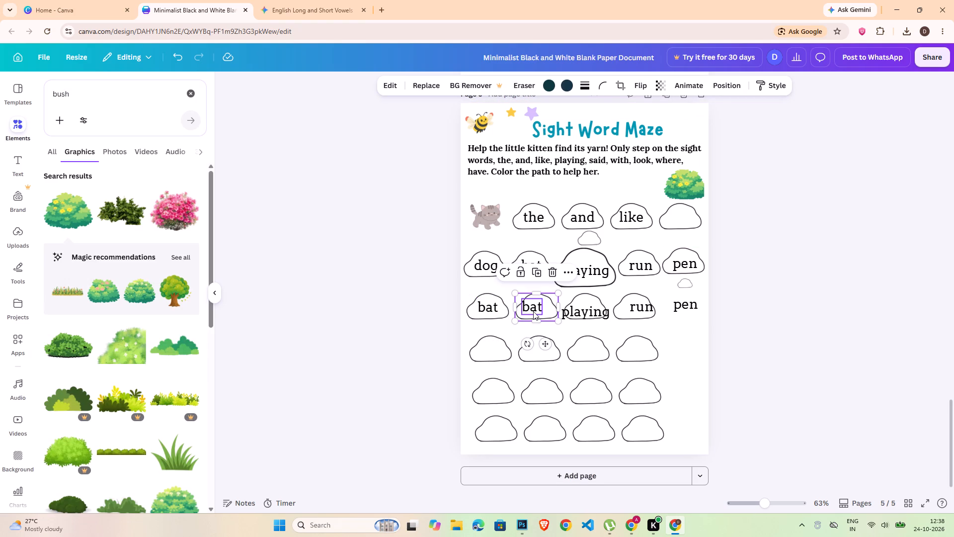
double_click(479, 303)
click(484, 307)
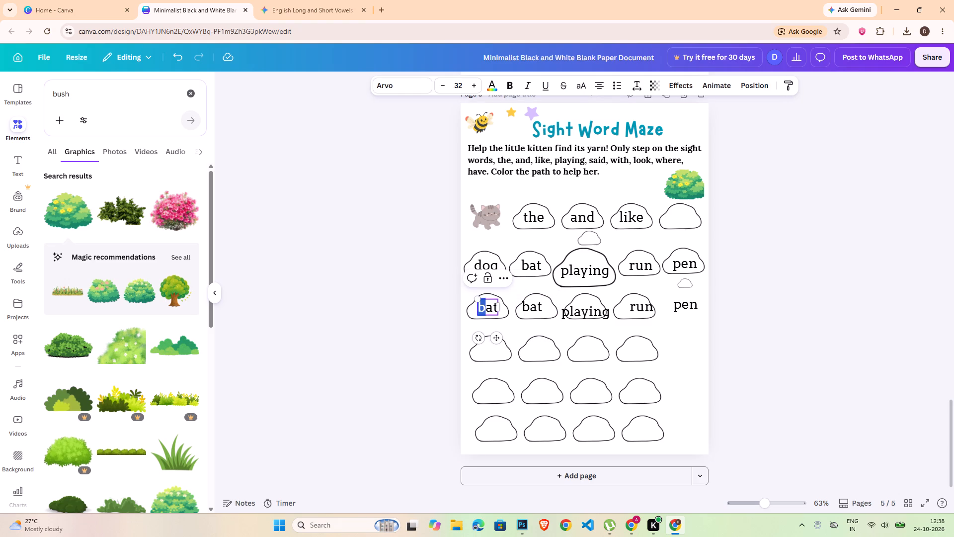
key(r)
click(725, 307)
Delete the word "bat" from the second rock of the third row.
drag(532, 307, 536, 308)
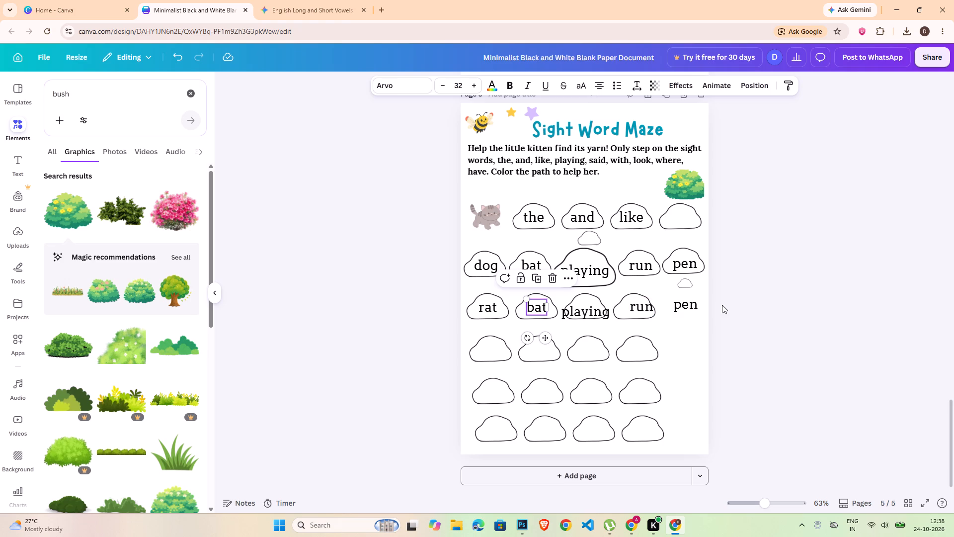
click(722, 305)
click(545, 309)
key(Delete)
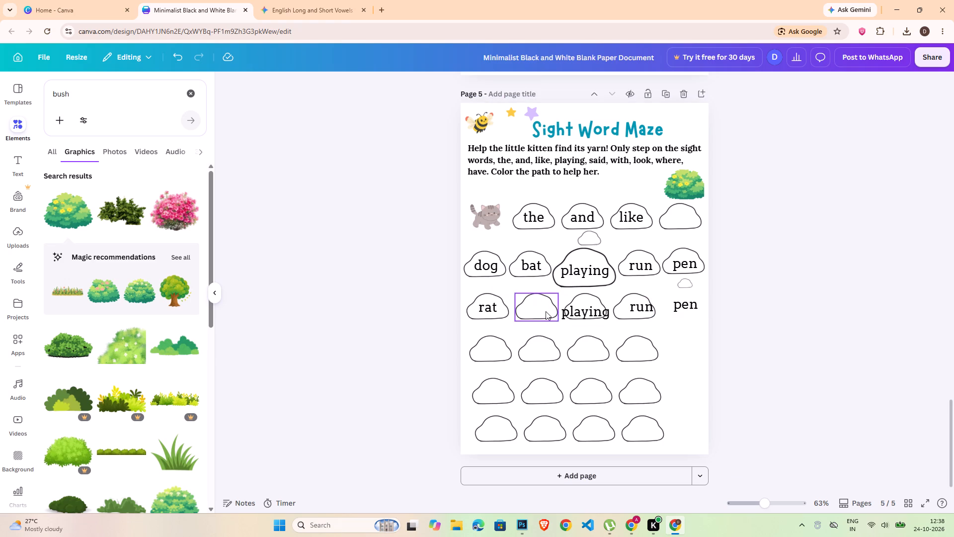
Shrink the empty second rock of the third row to a small pebble and position it just after the "rat" rock.
click(546, 311)
drag(559, 319, 538, 308)
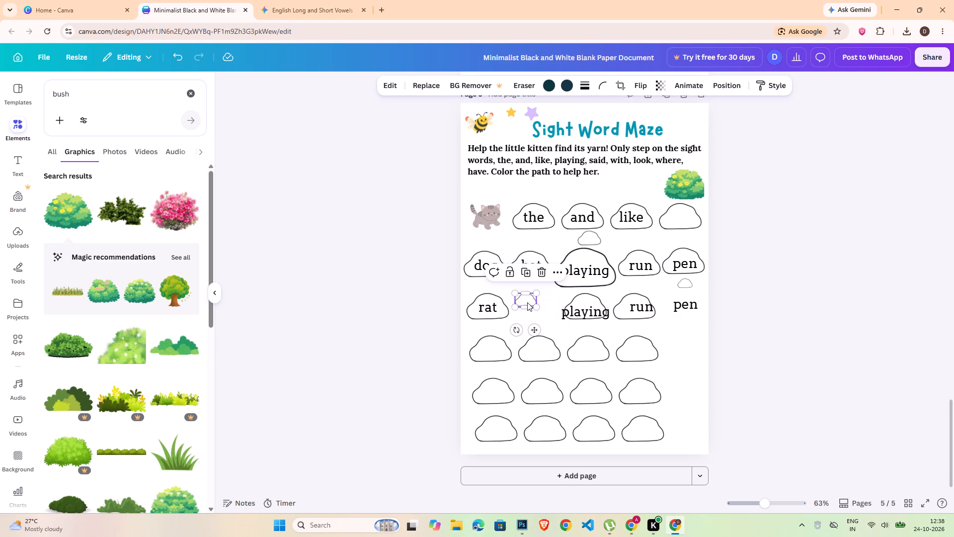
click(527, 302)
click(535, 329)
click(526, 302)
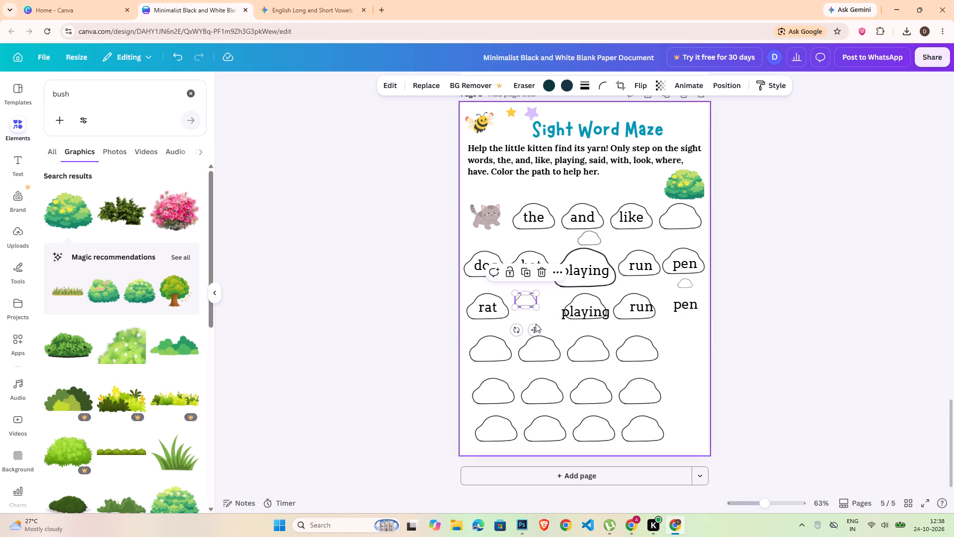
drag(536, 328, 540, 333)
click(721, 325)
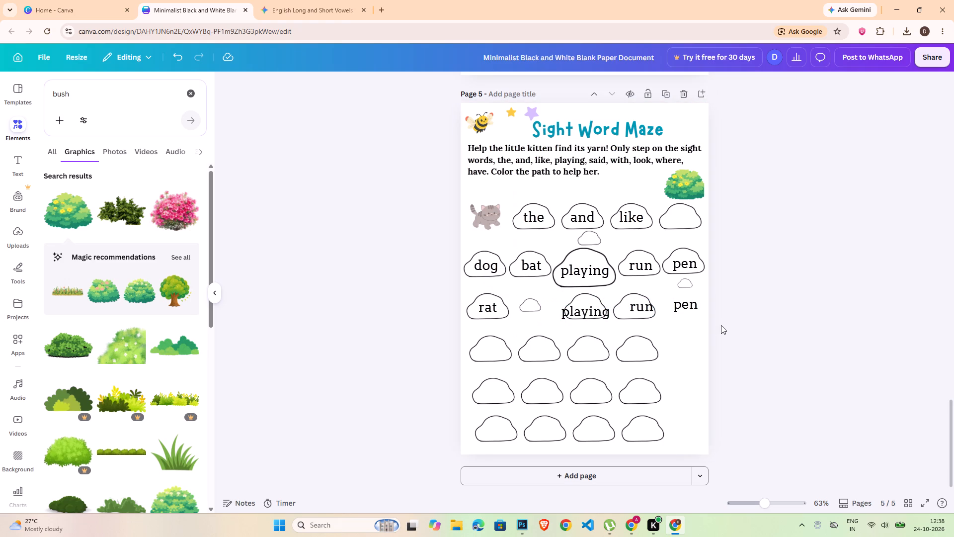
Replace the word "playing" in the third row with "said".
double_click(593, 307)
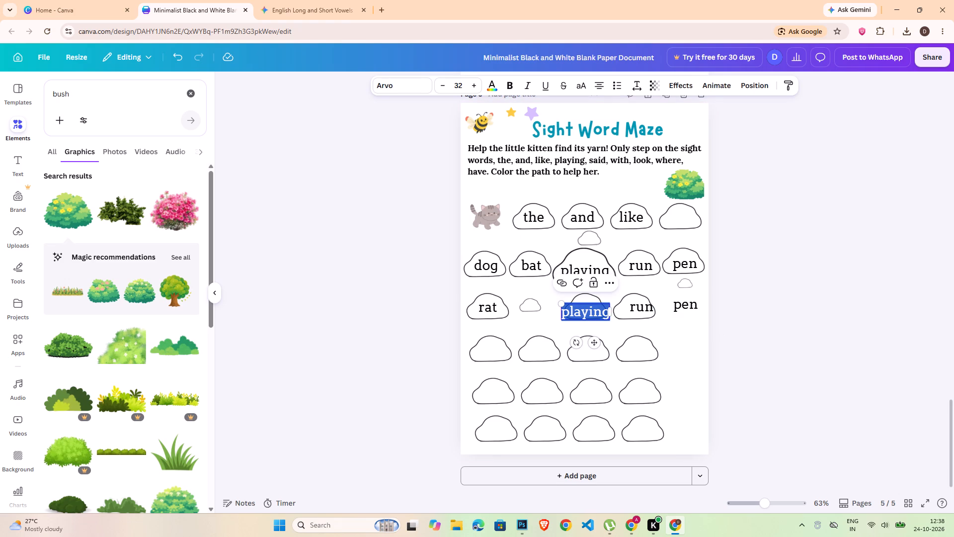
text(said)
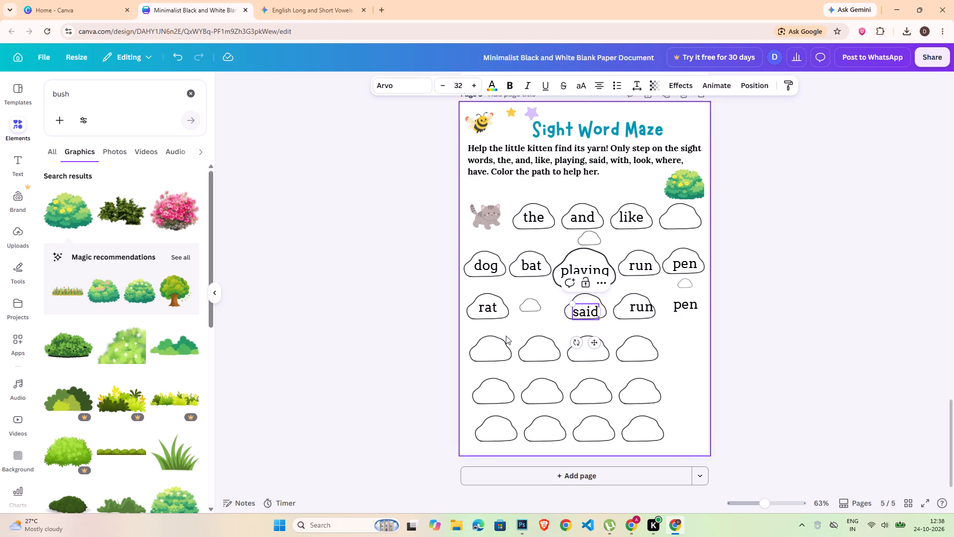
click(566, 313)
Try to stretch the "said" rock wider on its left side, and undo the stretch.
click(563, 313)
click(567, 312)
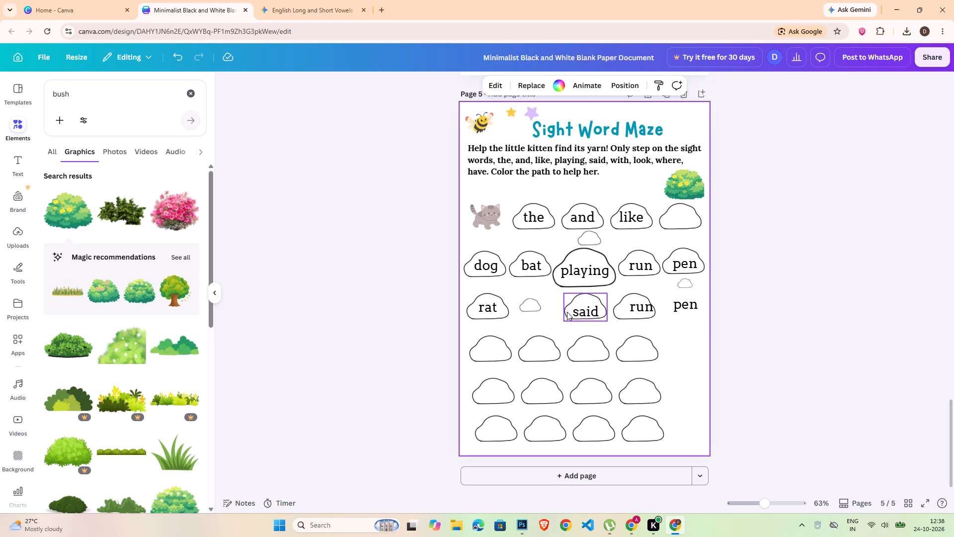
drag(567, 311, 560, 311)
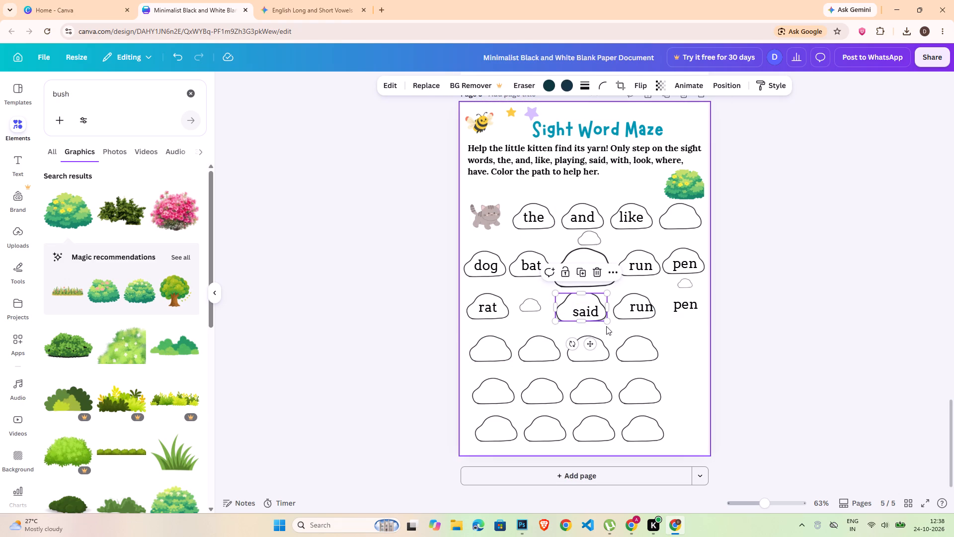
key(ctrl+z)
Enlarge the rock behind "said" slightly and shift it left so it sits around the word.
drag(610, 320, 615, 326)
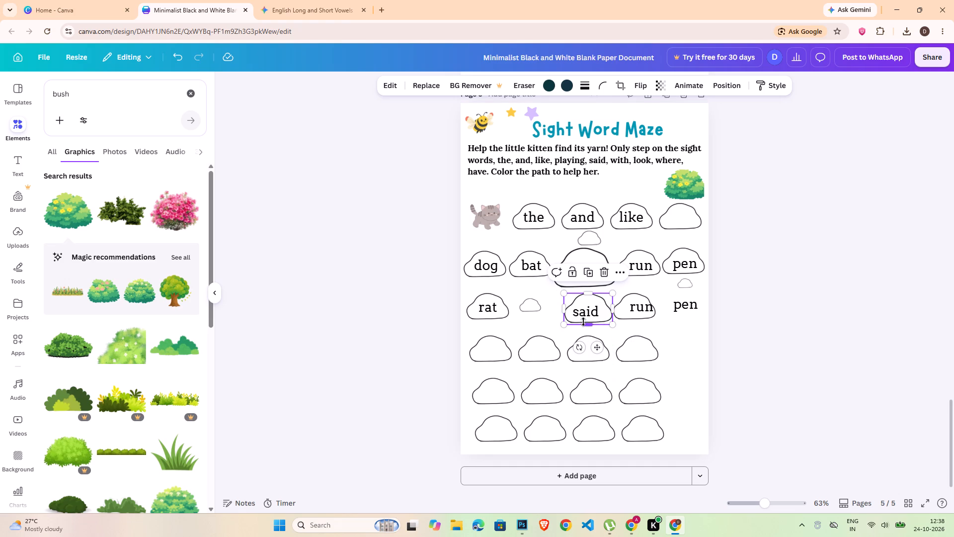
click(597, 345)
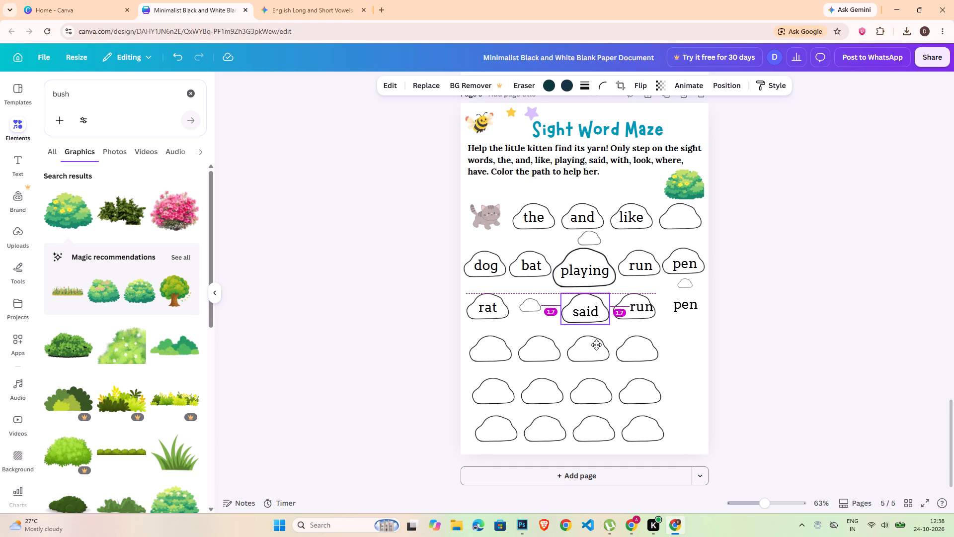
click(763, 333)
Center the word "said" horizontally and vertically on its rock in the third row.
double_click(581, 311)
double_click(581, 311)
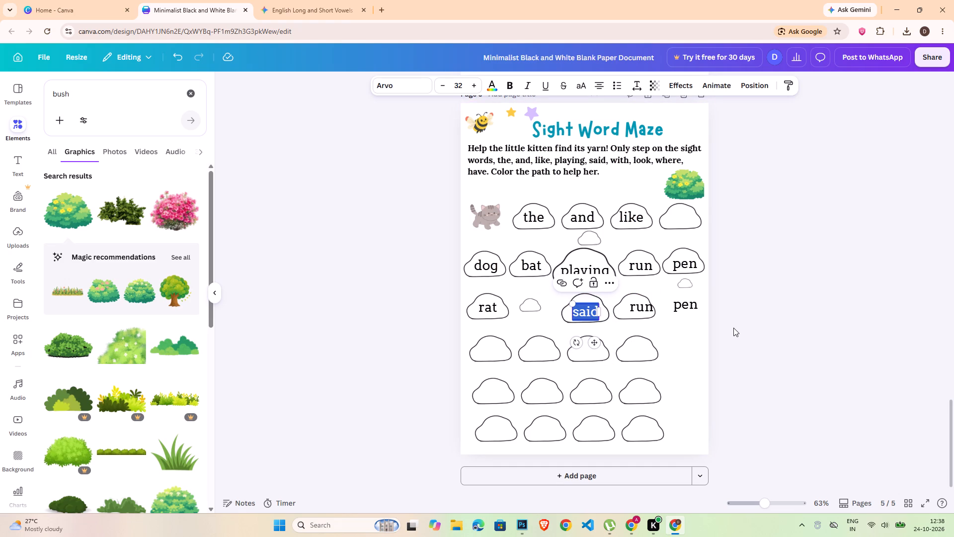
click(733, 328)
click(592, 314)
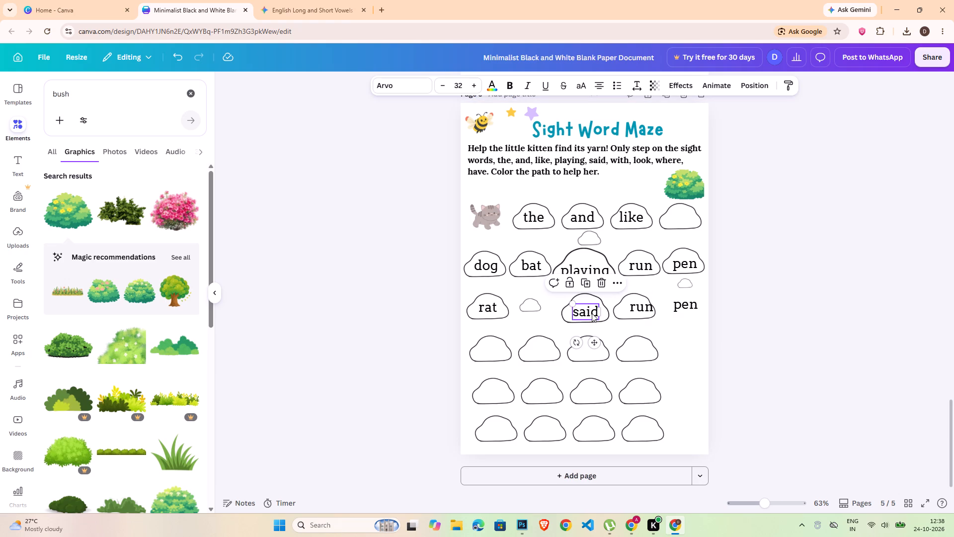
click(559, 314)
click(565, 312)
shift+click(578, 309)
click(754, 89)
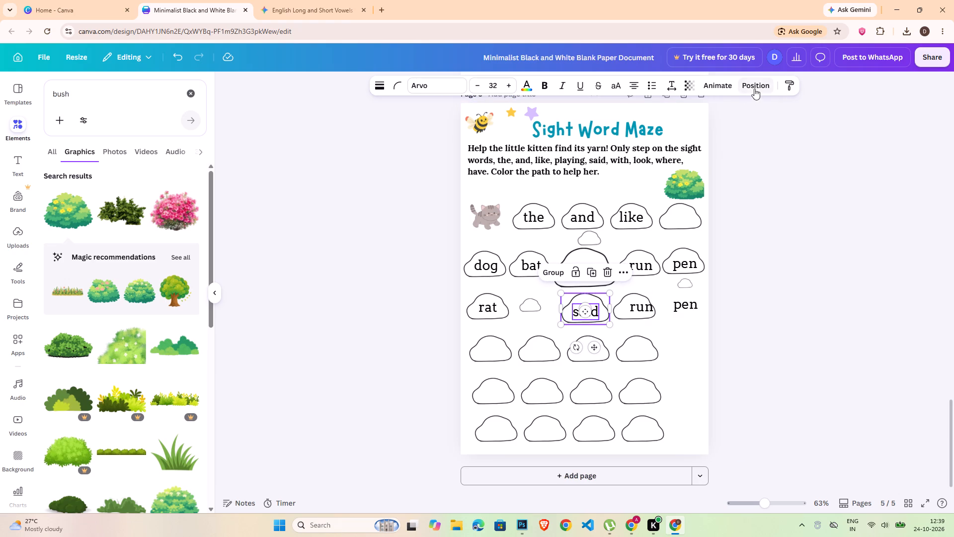
click(151, 239)
click(93, 233)
double_click(826, 252)
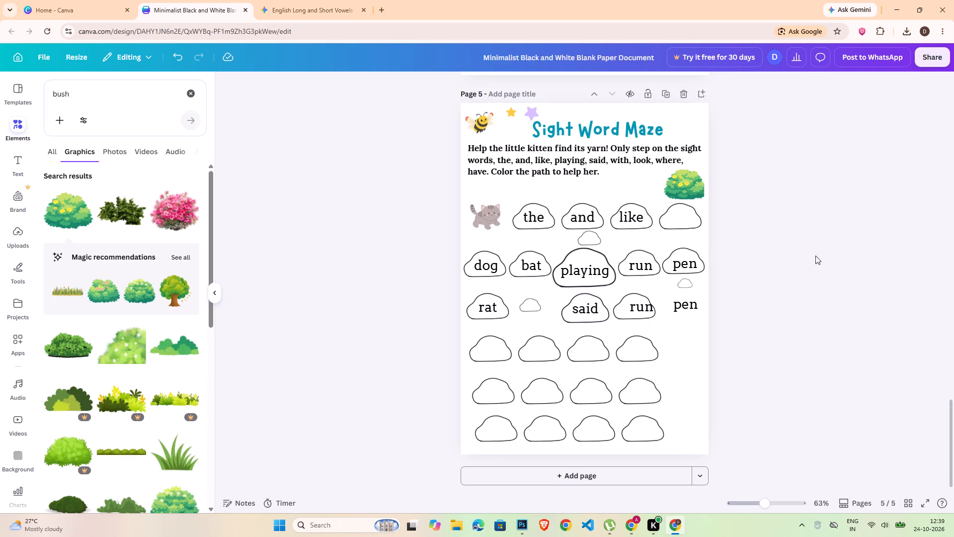
Replace the word "run" in the third row with "boy" and shift it to the middle of its rock.
double_click(635, 310)
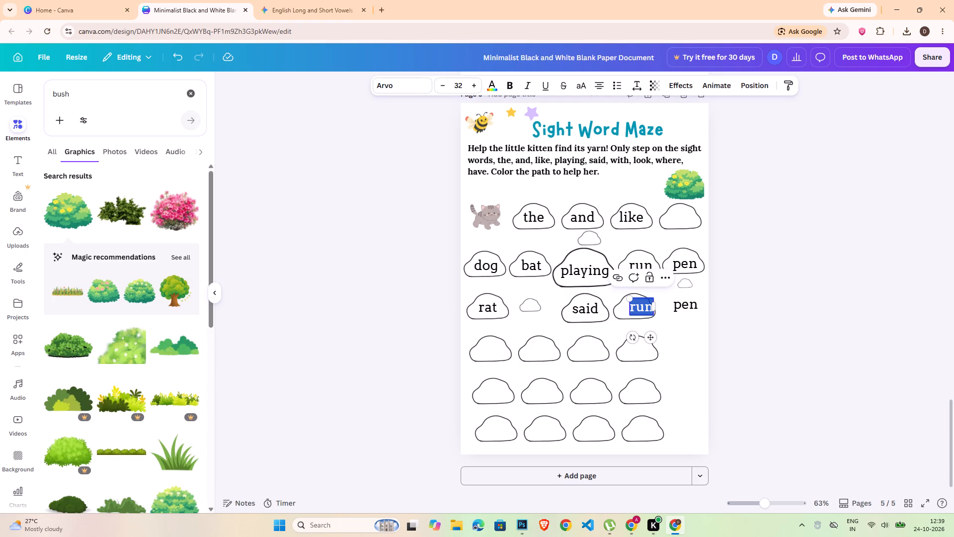
key(b)
key(o)
key(y)
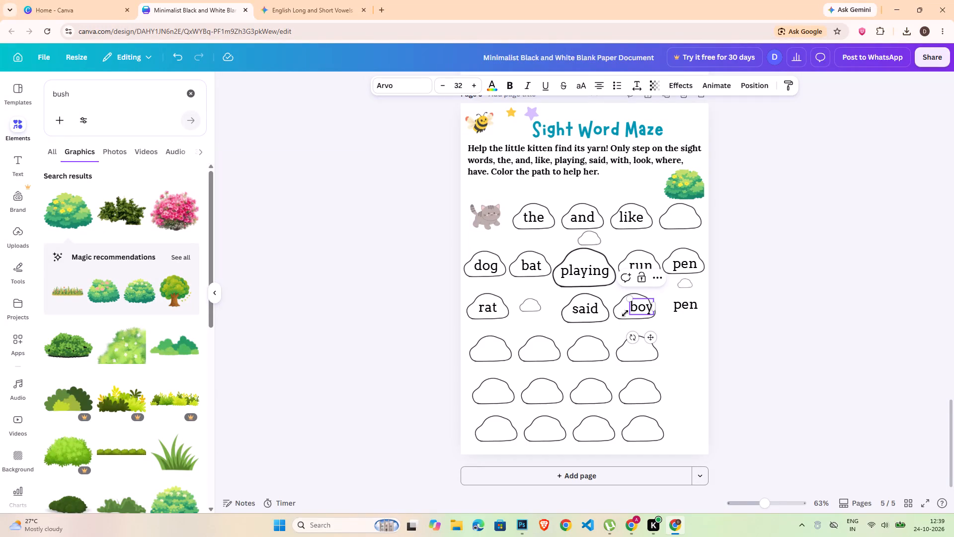
click(852, 234)
drag(643, 308, 636, 309)
click(734, 294)
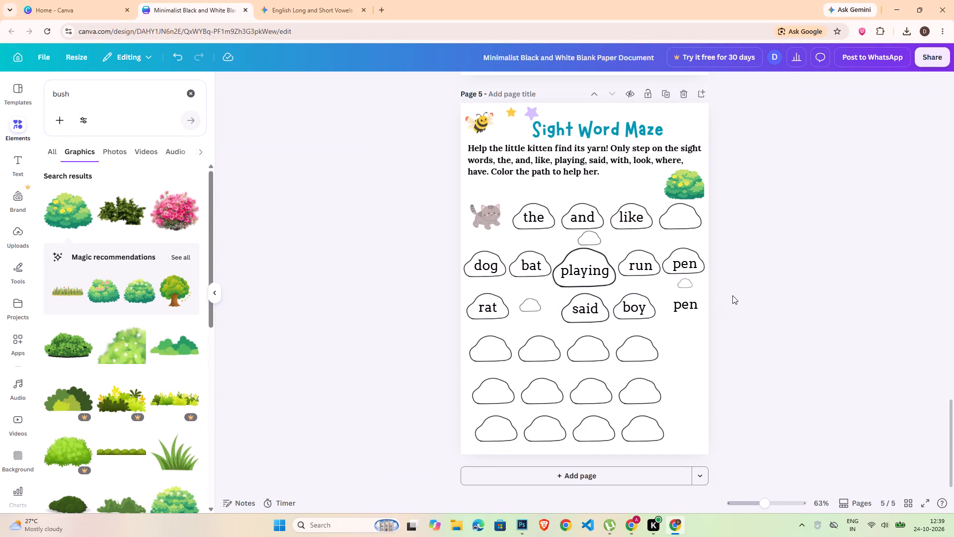
Duplicate the rock around "pen" in the second row, place the copy around the third-row "pen" and send it behind the word.
click(666, 268)
key(ctrl+c)
key(ctrl+v)
drag(697, 305, 694, 331)
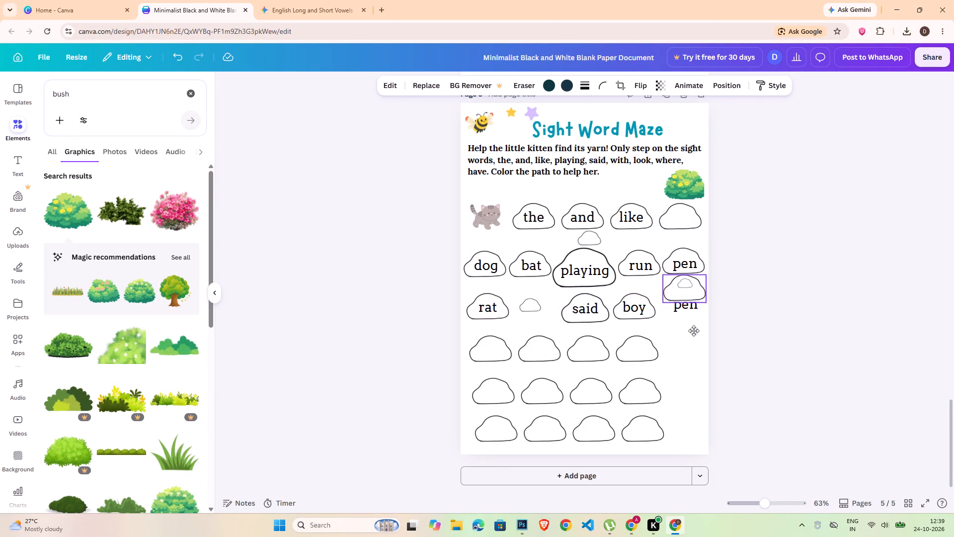
drag(694, 331, 695, 344)
click(742, 330)
double_click(689, 305)
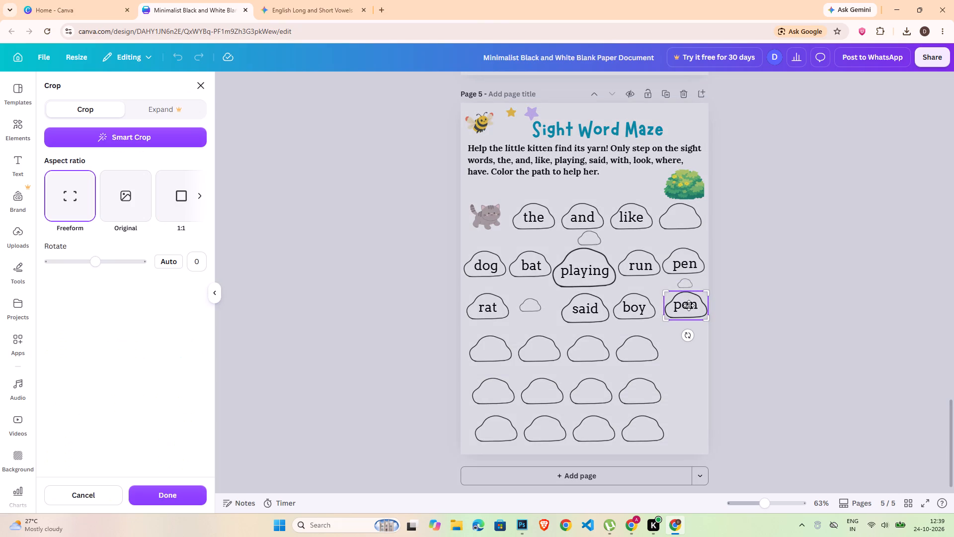
click(759, 303)
click(719, 78)
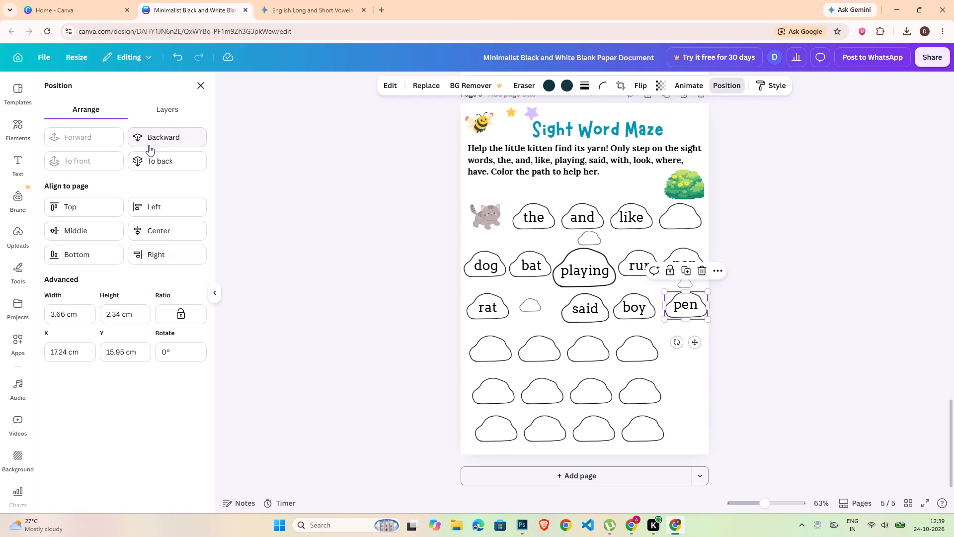
click(164, 137)
double_click(774, 308)
Replace the word "pen" in the third row with "big" and center it on its rock.
double_click(680, 305)
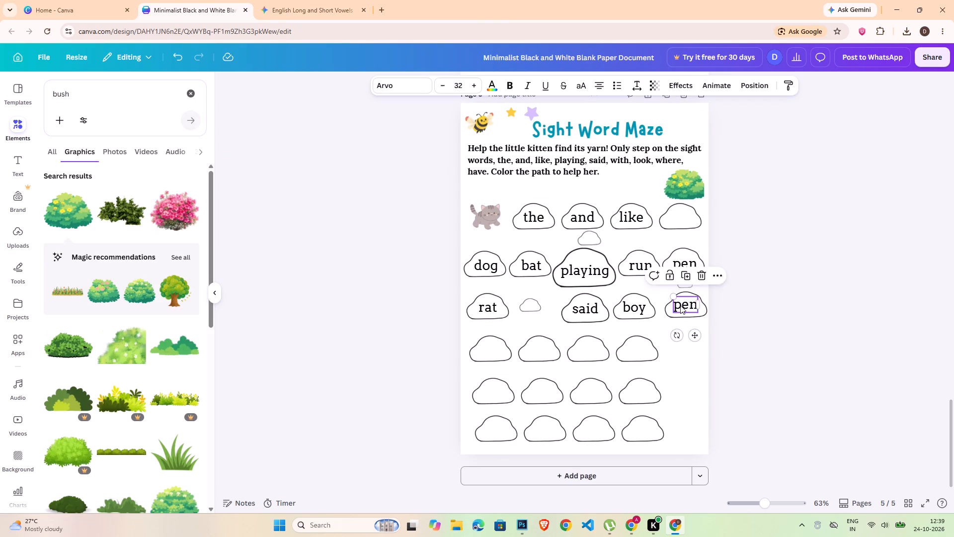
text(big)
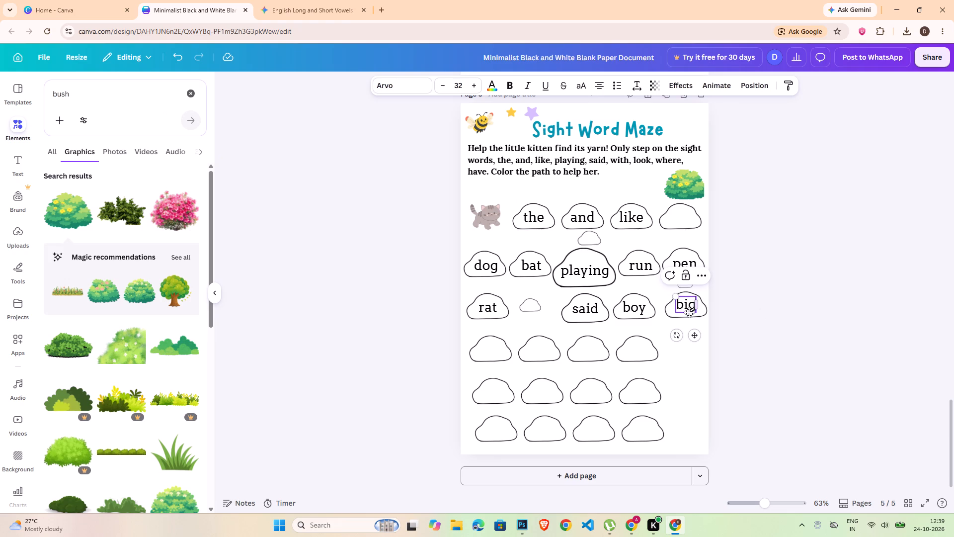
click(668, 315)
shift+click(681, 311)
click(761, 85)
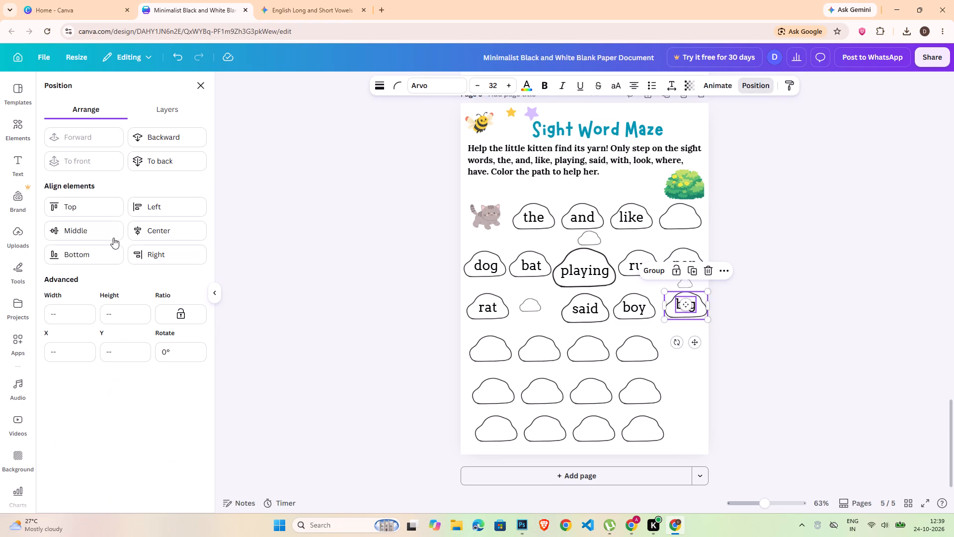
click(101, 229)
click(163, 229)
double_click(760, 290)
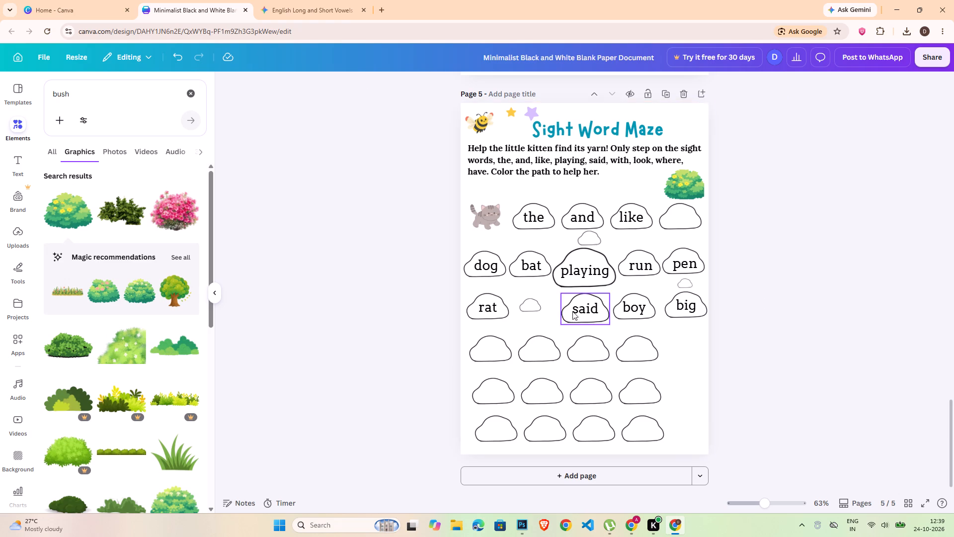
Enlarge the pebble between the "rat" and "said" rocks slightly.
click(523, 305)
drag(544, 313, 544, 313)
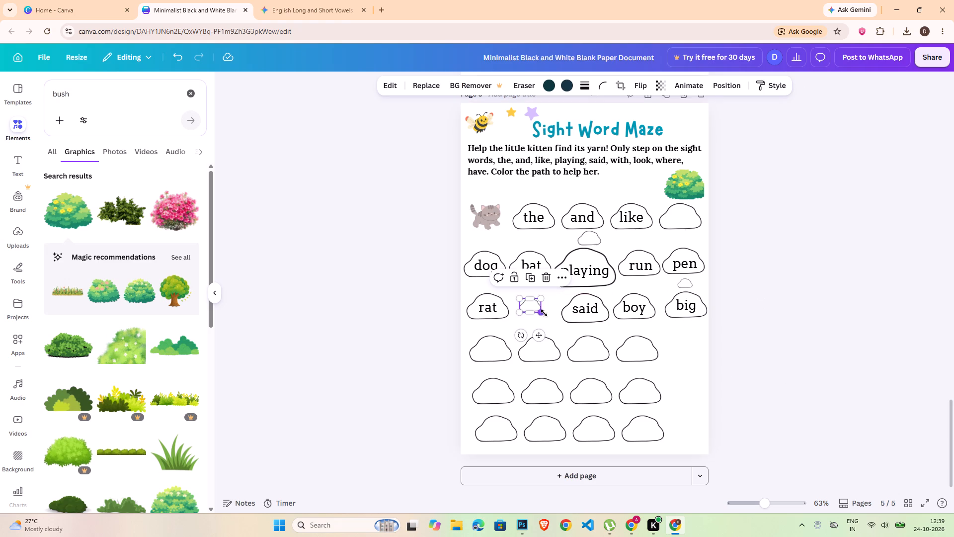
drag(544, 313, 553, 316)
click(858, 315)
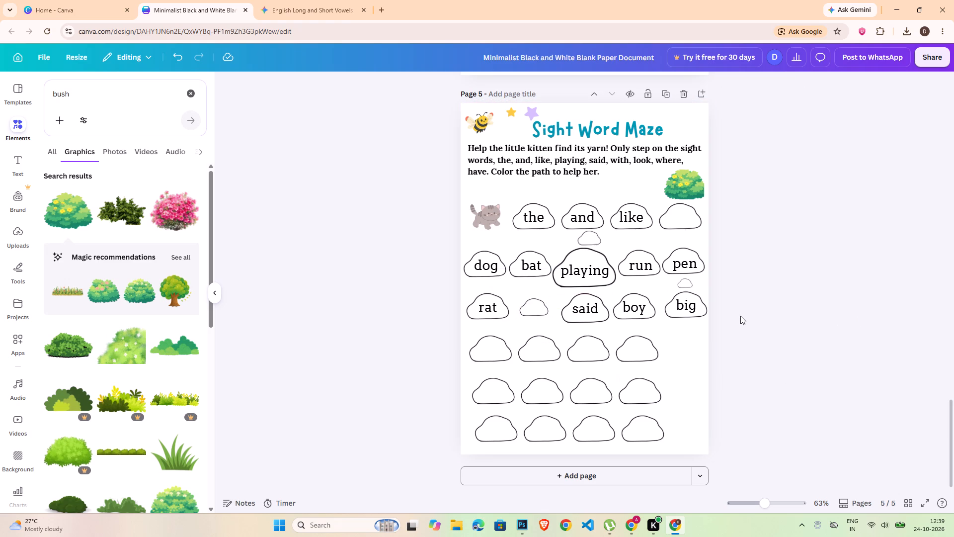
Copy the words "rat", "said", "boy" and "big" from the third row onto the fourth row.
click(488, 302)
shift+click(582, 312)
shift+click(637, 306)
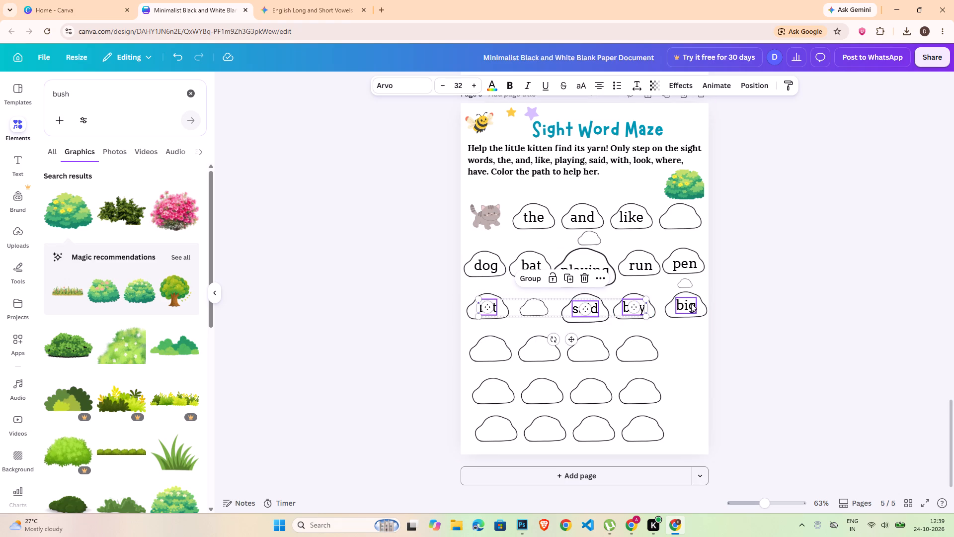
shift+click(692, 303)
key(ctrl+c)
key(ctrl+v)
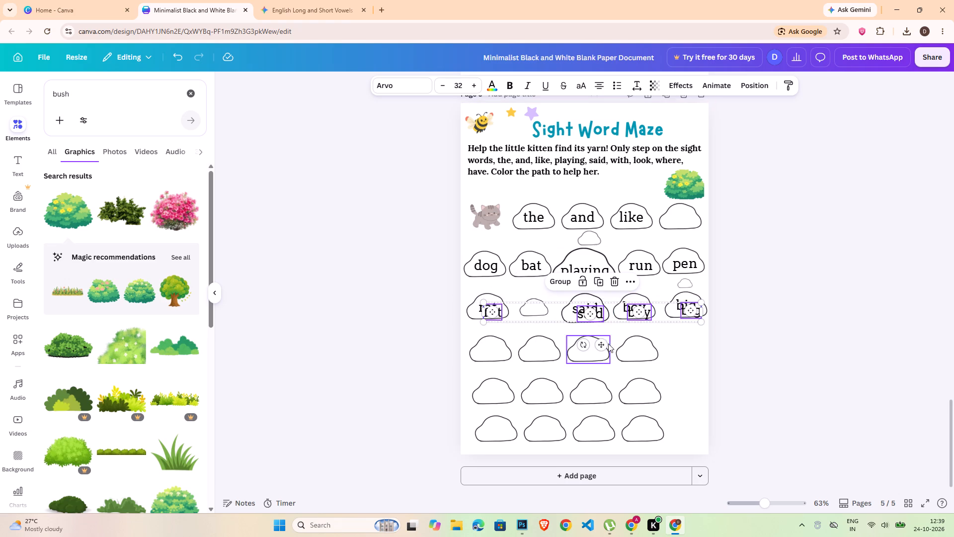
drag(603, 345, 599, 380)
click(803, 358)
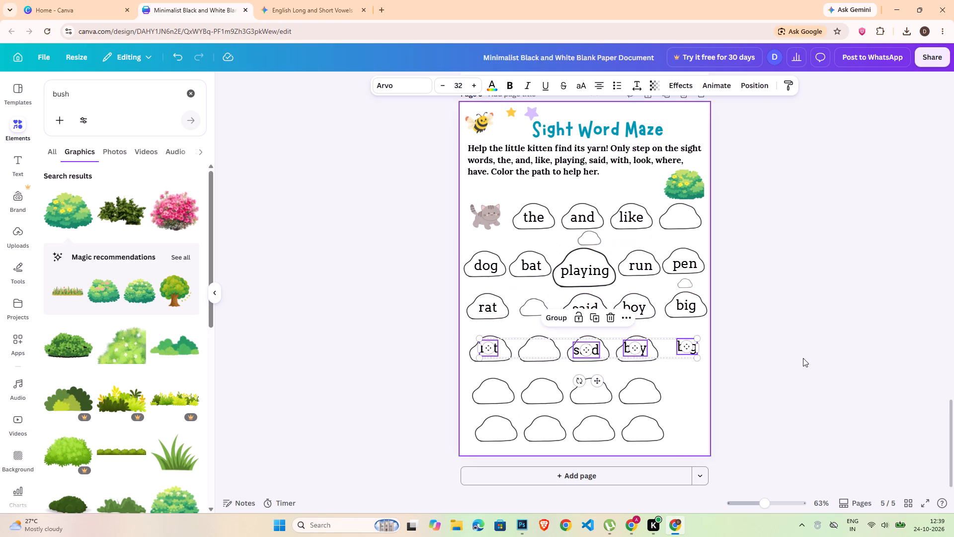
Change the fourth row's "rat" to "cat" and its "said" to "with".
double_click(491, 351)
text(cat)
click(835, 355)
double_click(585, 352)
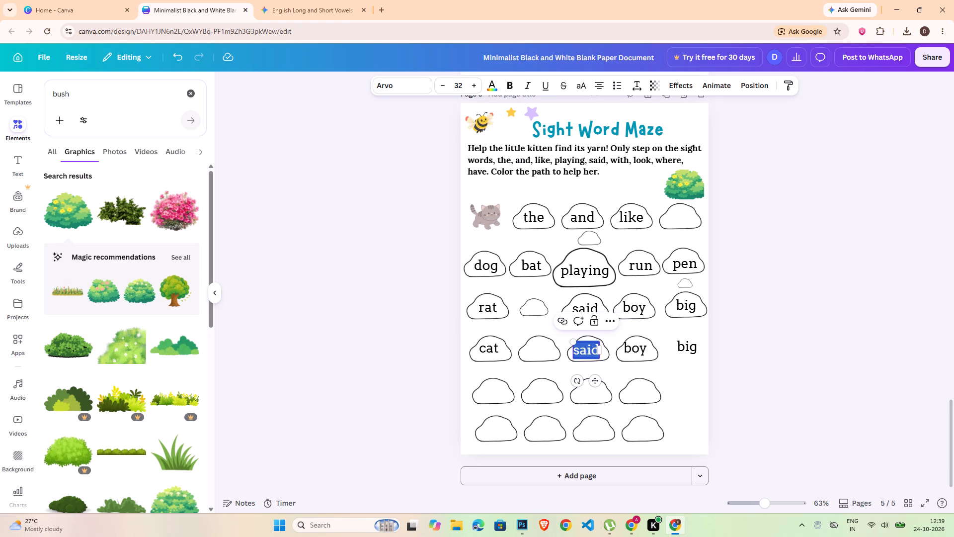
text(with)
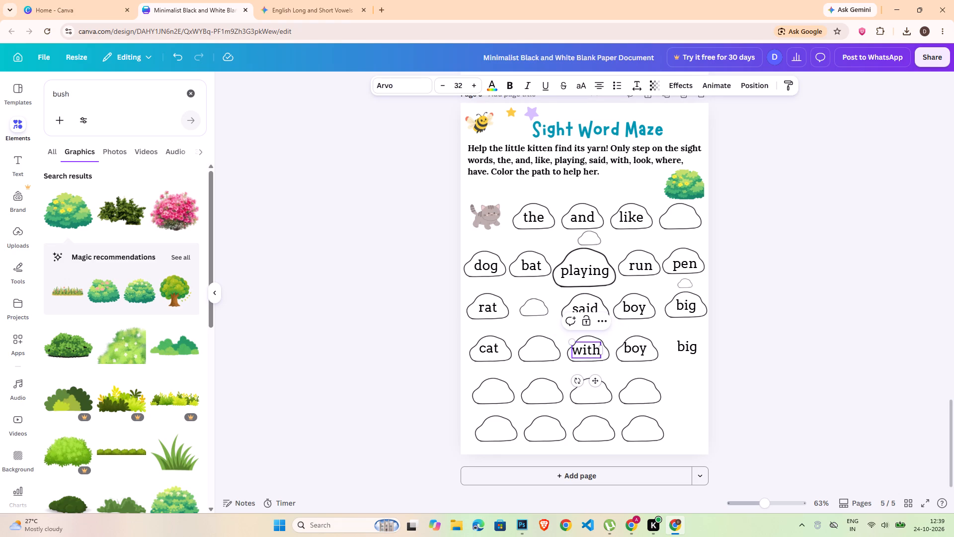
click(758, 343)
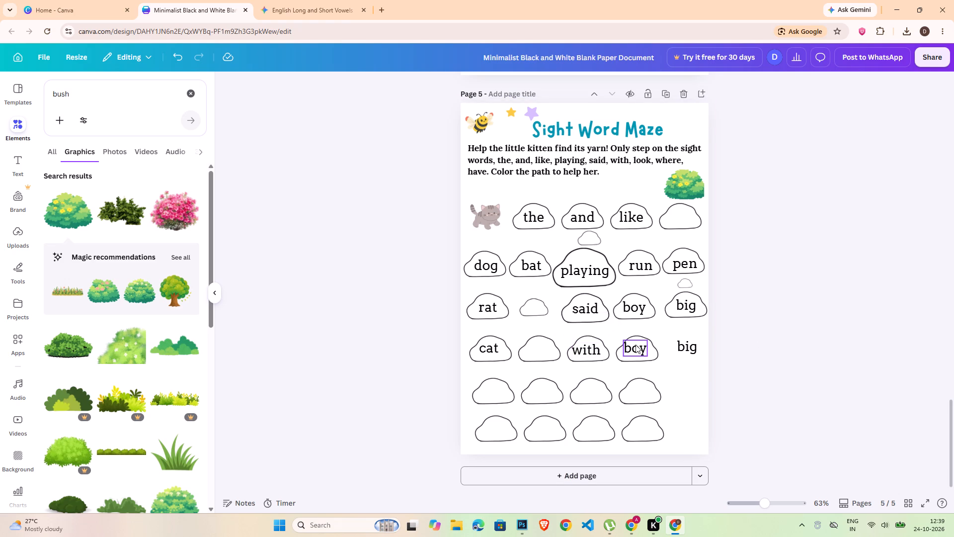
Duplicate the third-row "big" rock, place the copy around "big" in the fourth row and send it behind the word.
click(636, 345)
click(677, 316)
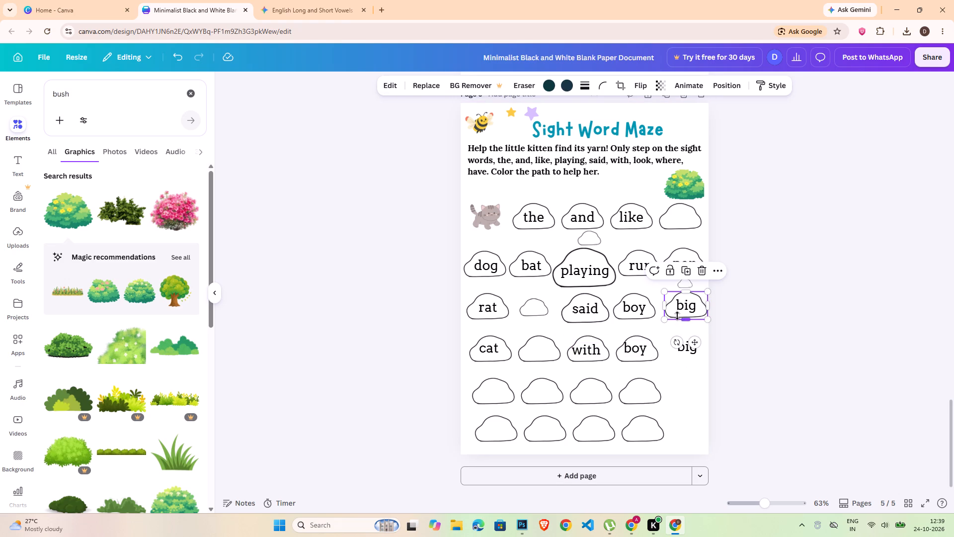
key(ctrl+c)
key(ctrl+v)
drag(699, 346, 694, 382)
double_click(691, 349)
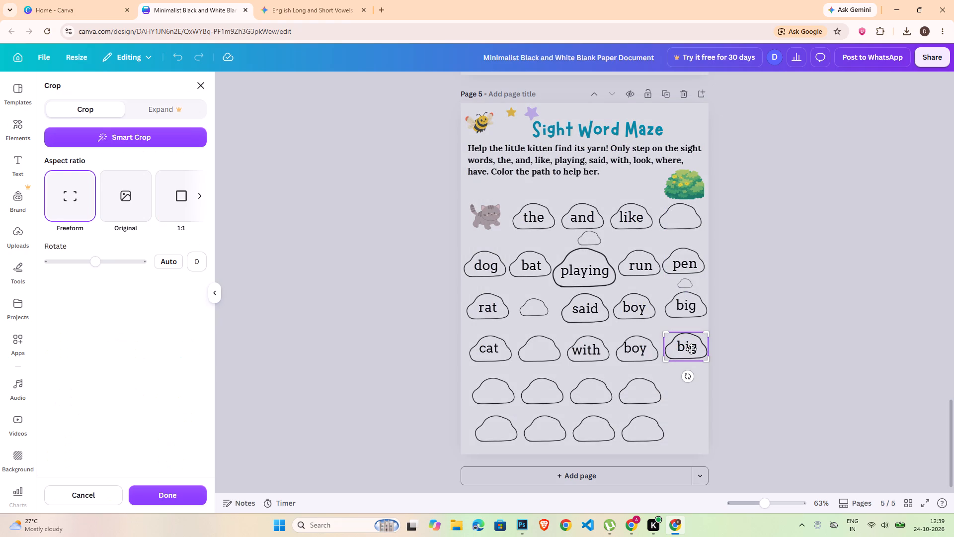
click(845, 214)
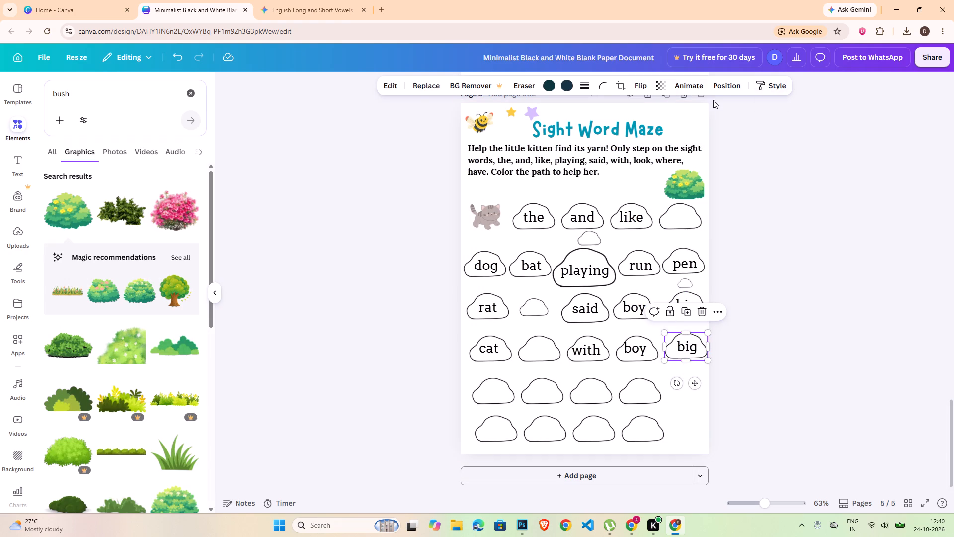
click(730, 87)
click(171, 136)
double_click(753, 269)
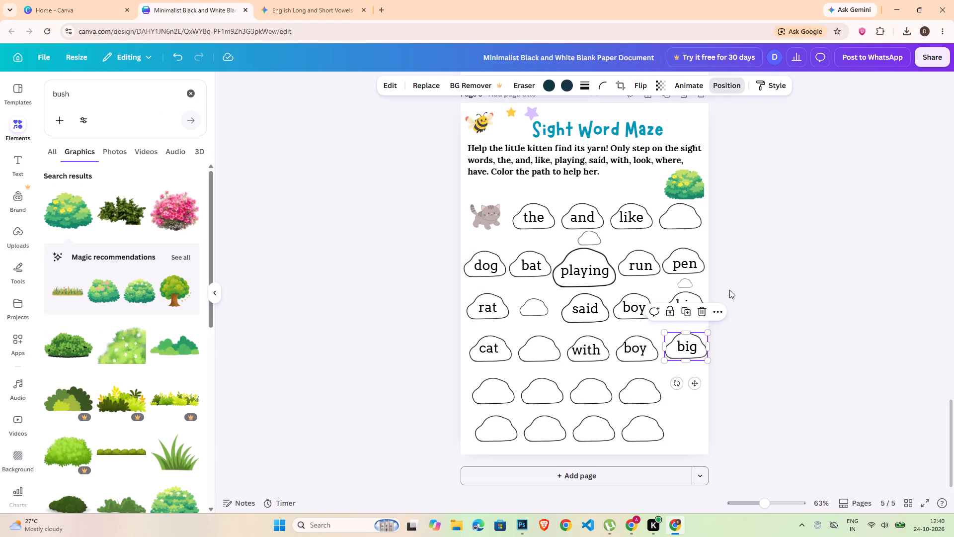
Replace the word "big" in the fourth row with "jump".
double_click(686, 349)
text(jump)
click(800, 376)
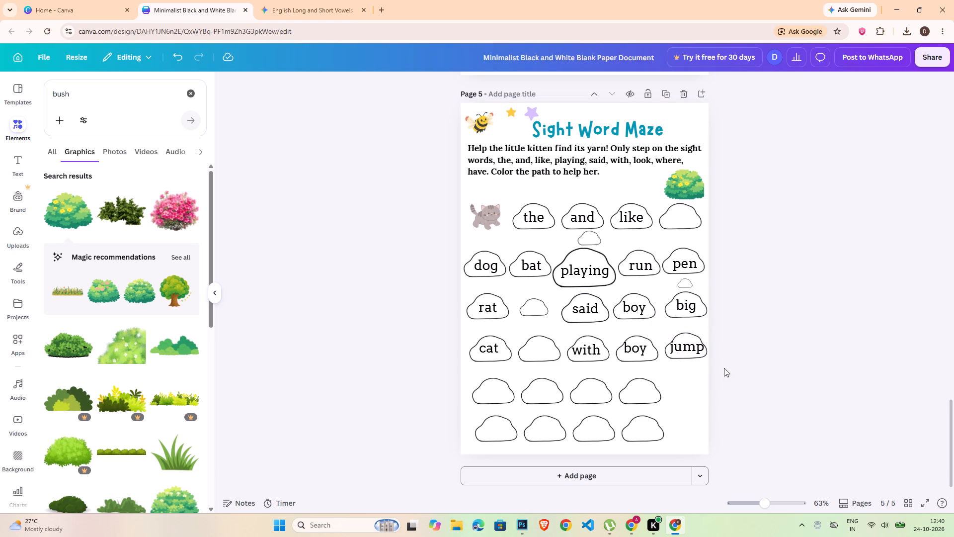
Enlarge the rock behind "jump" slightly and reposition the word in the middle of it.
click(694, 353)
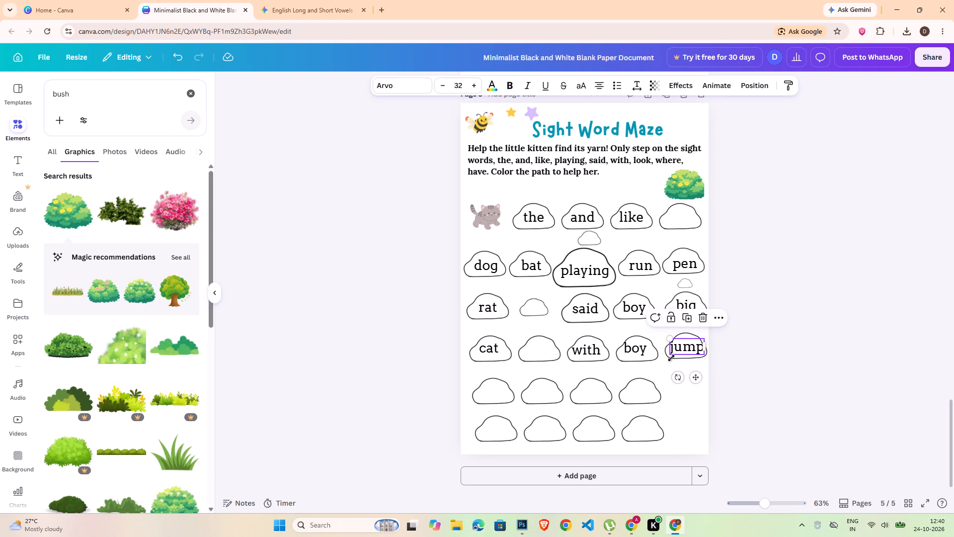
click(677, 358)
click(662, 330)
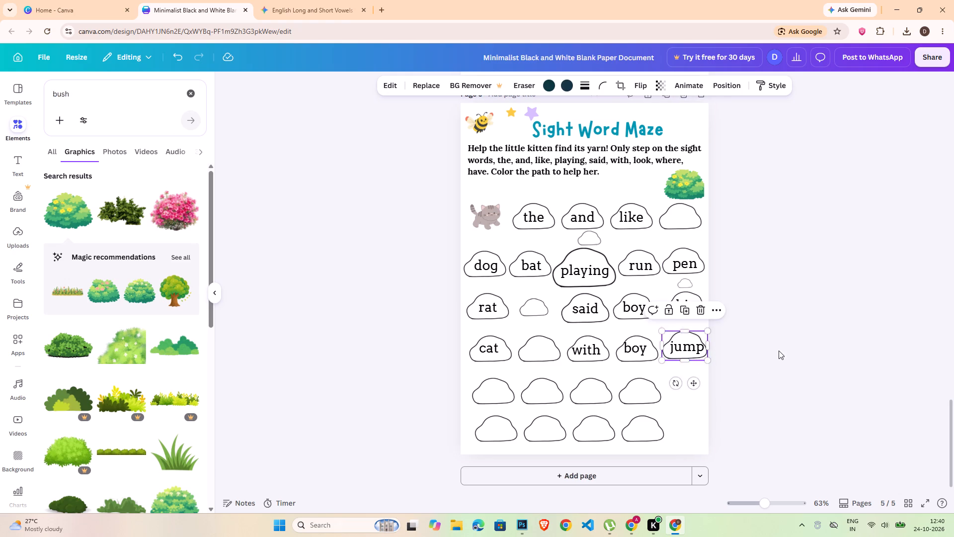
click(779, 351)
click(691, 349)
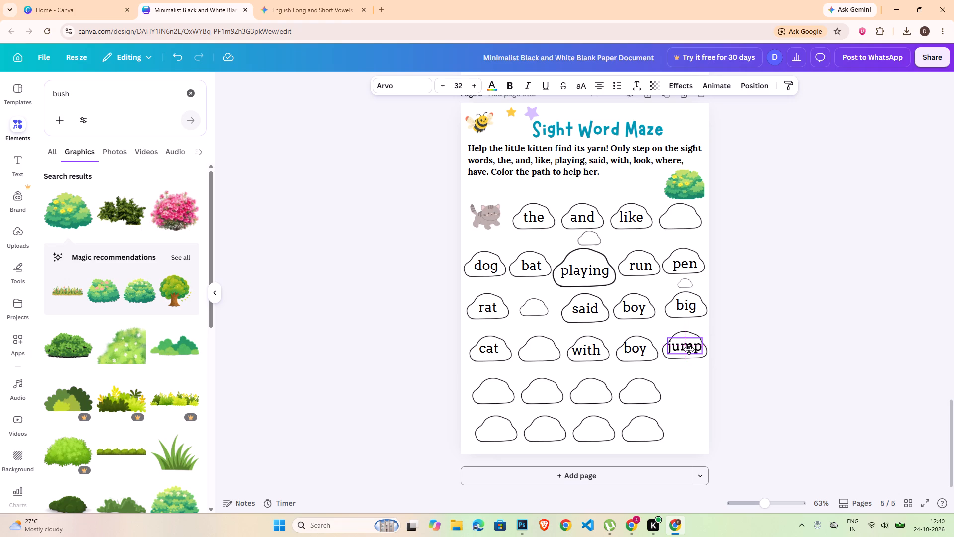
click(747, 346)
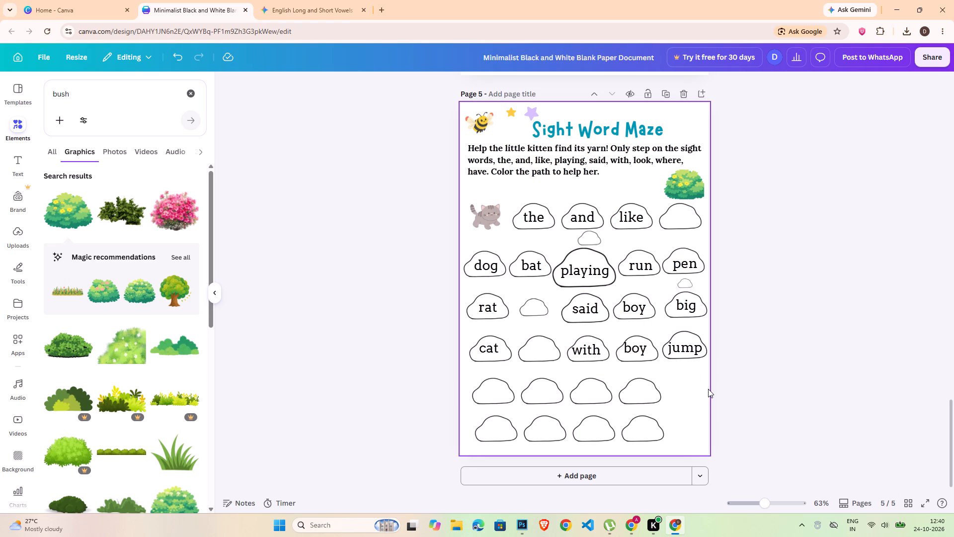
Shrink the first two empty rocks of the fifth row to small pebbles and place them staggered under "cat".
click(504, 393)
drag(517, 409, 502, 395)
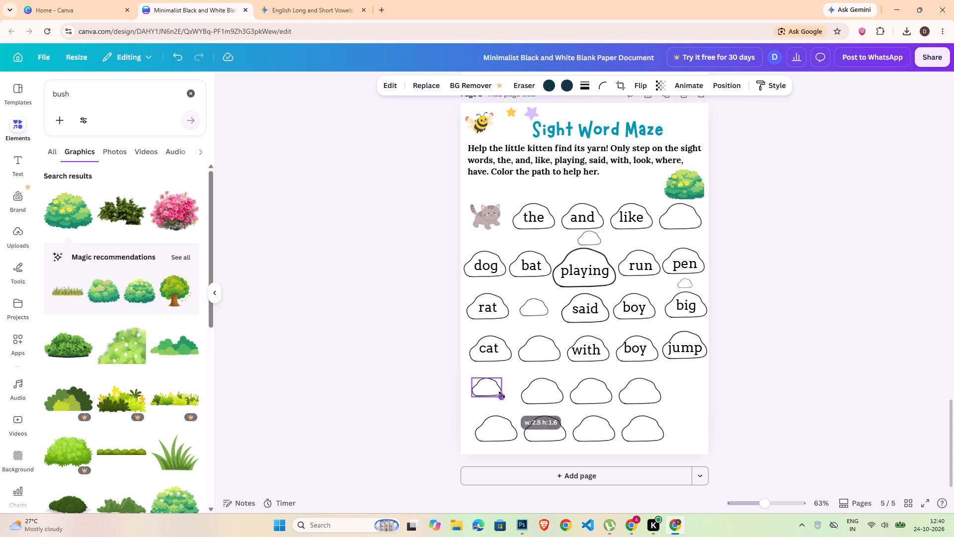
drag(502, 395, 500, 394)
drag(495, 418, 504, 412)
click(558, 401)
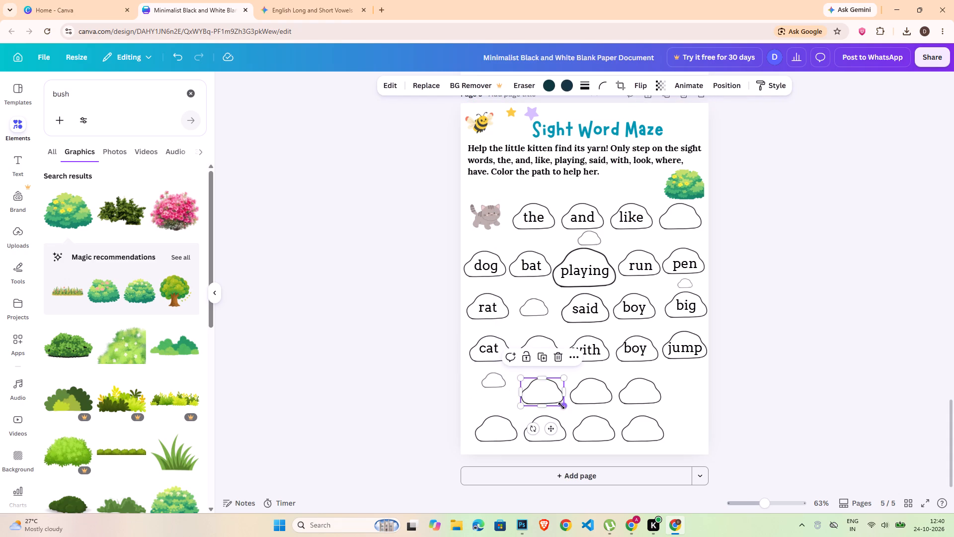
drag(561, 406, 539, 399)
drag(538, 387, 534, 392)
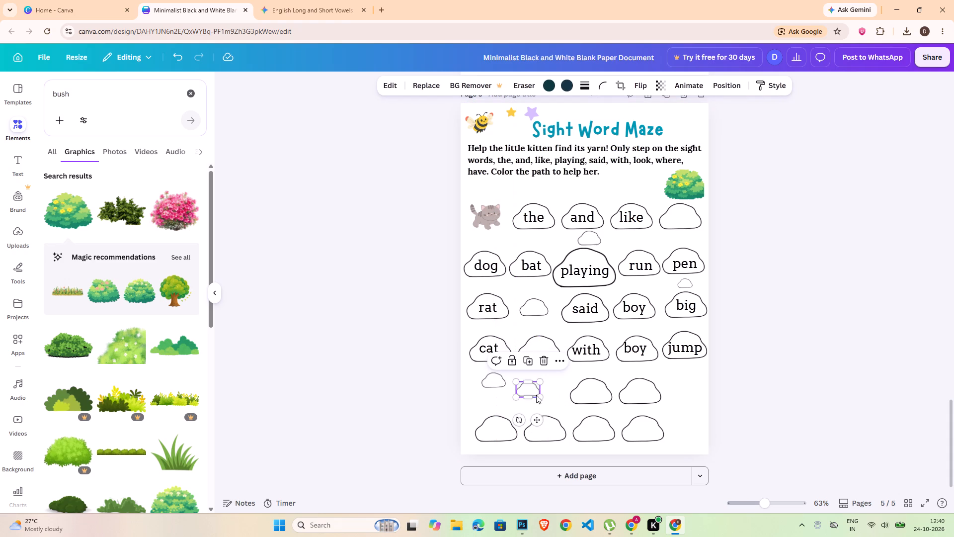
Duplicate the word "with" onto the empty rock directly below it in the fifth row and change the copy to "look".
click(591, 358)
key(ctrl+c)
key(ctrl+v)
drag(603, 385, 600, 419)
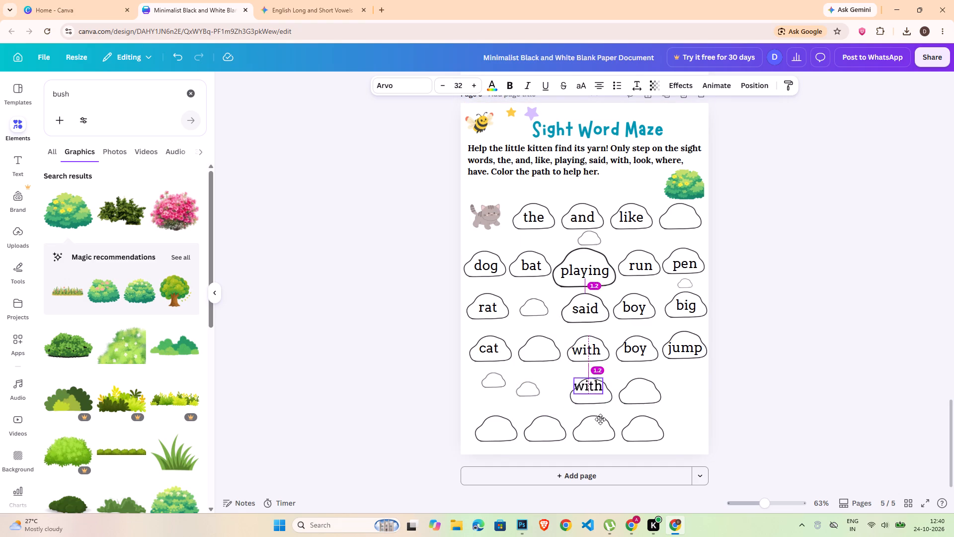
drag(600, 419, 603, 421)
double_click(600, 392)
text(look)
Align "look" with its rock by middle and center, and nudge the word slightly lower inside the rock.
click(571, 397)
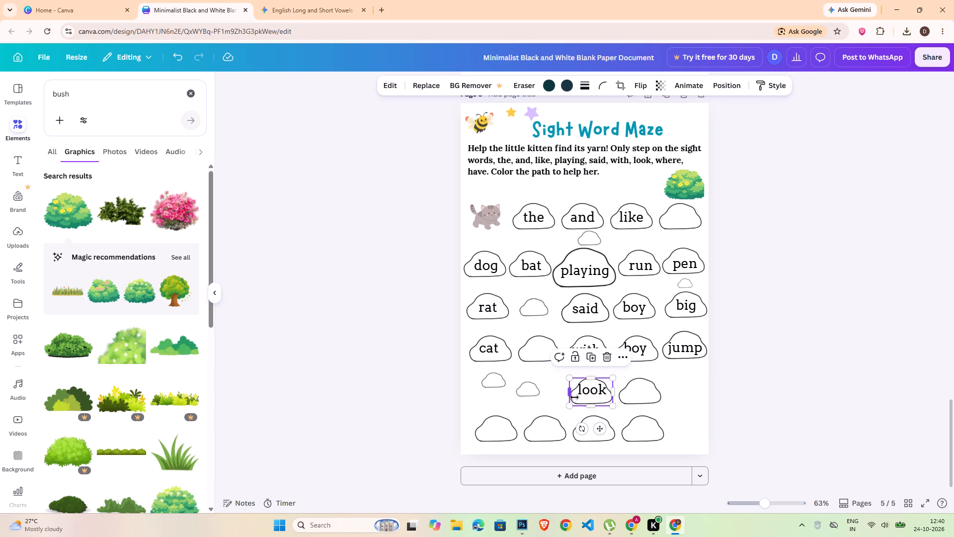
shift+click(585, 396)
click(756, 82)
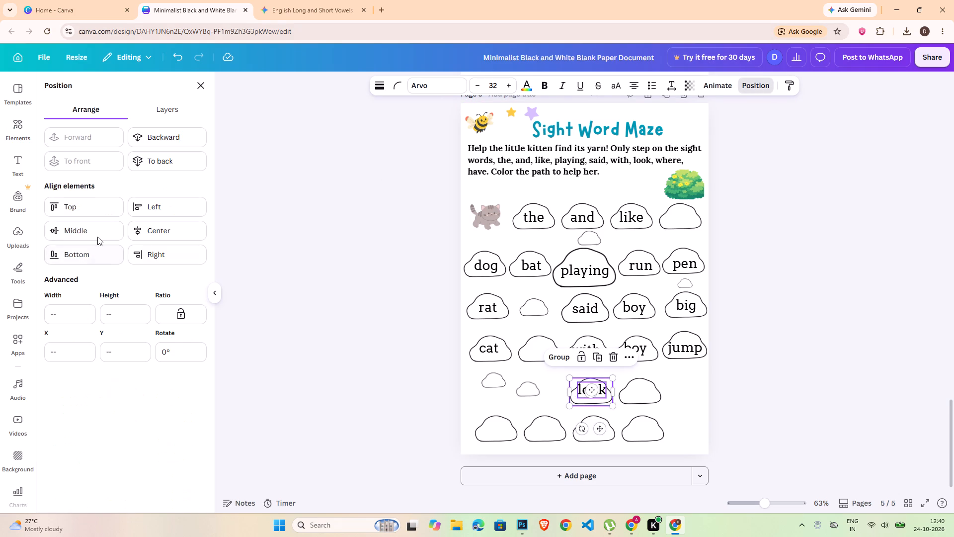
drag(96, 234, 101, 233)
click(149, 222)
double_click(797, 259)
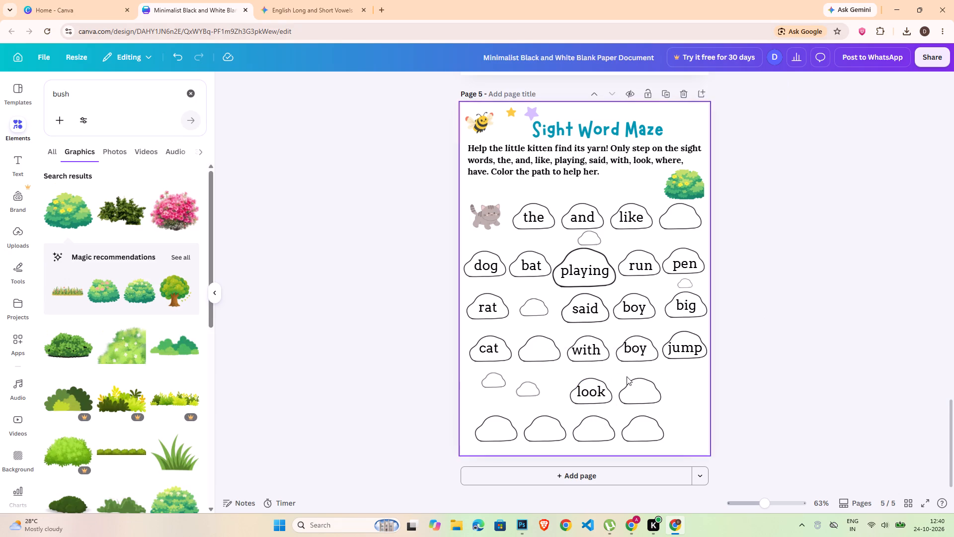
click(594, 394)
key(Down)
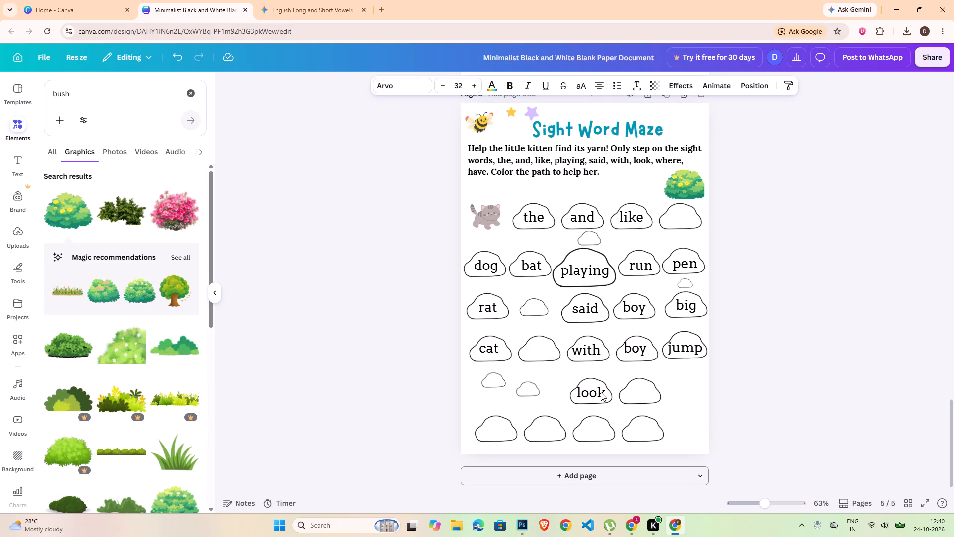
key(Down)
key(Down)
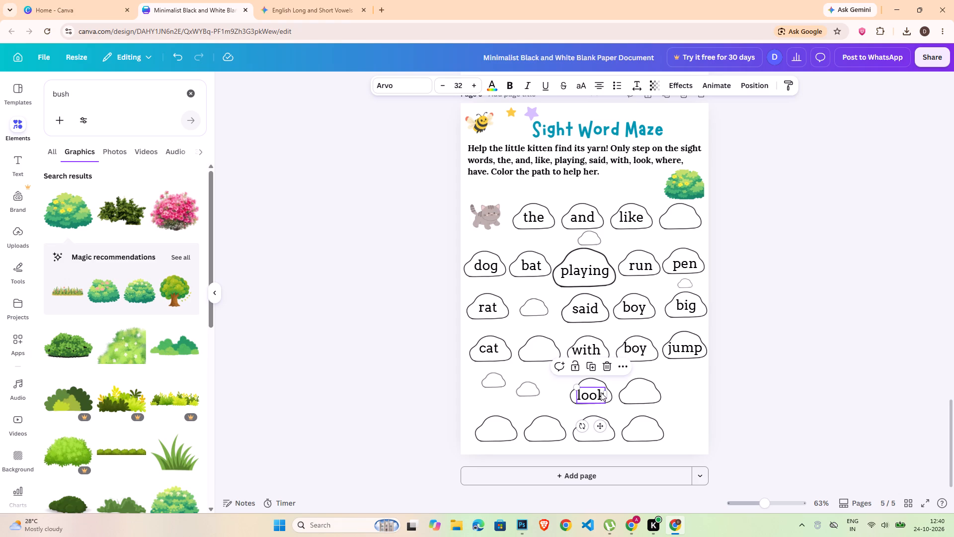
click(779, 357)
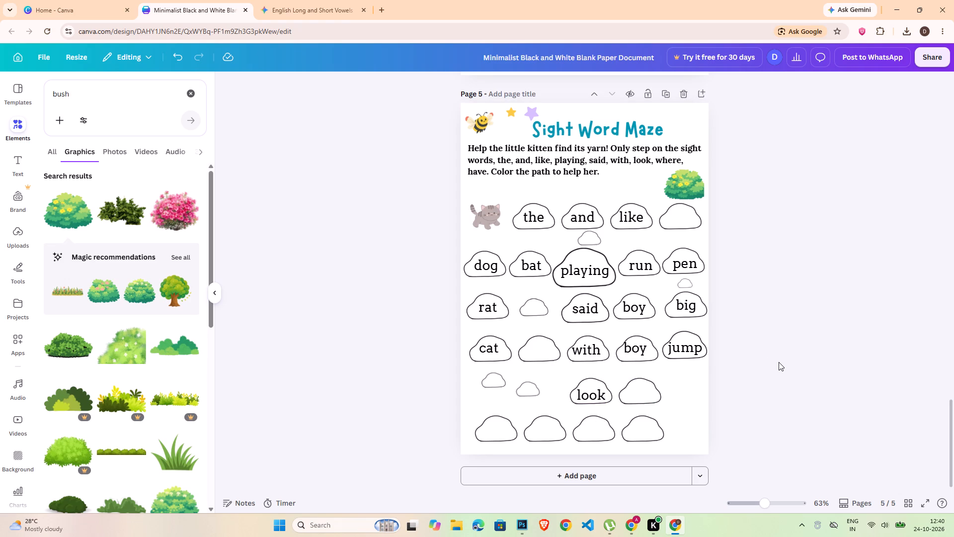
Delete the empty rock beside "look" and the last empty rock of the bottom row.
click(651, 399)
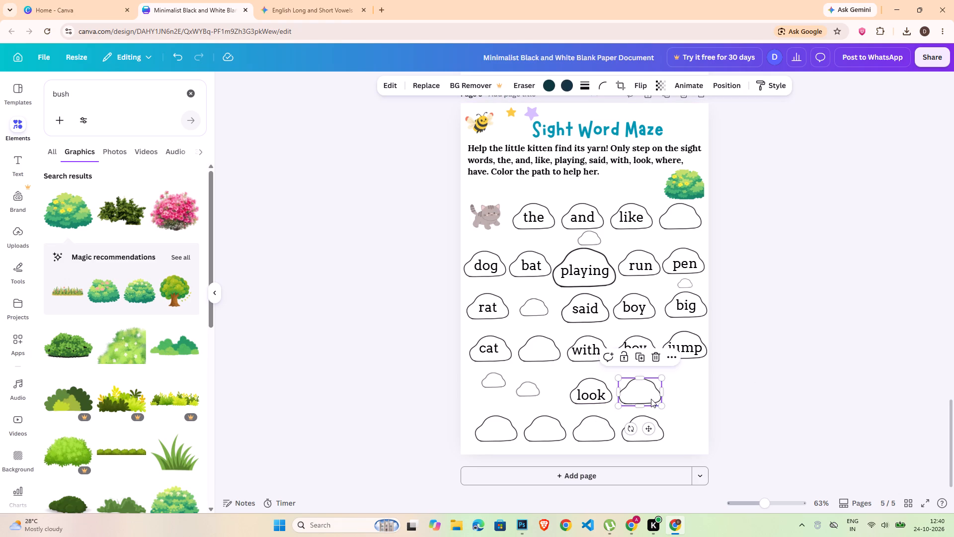
key(Delete)
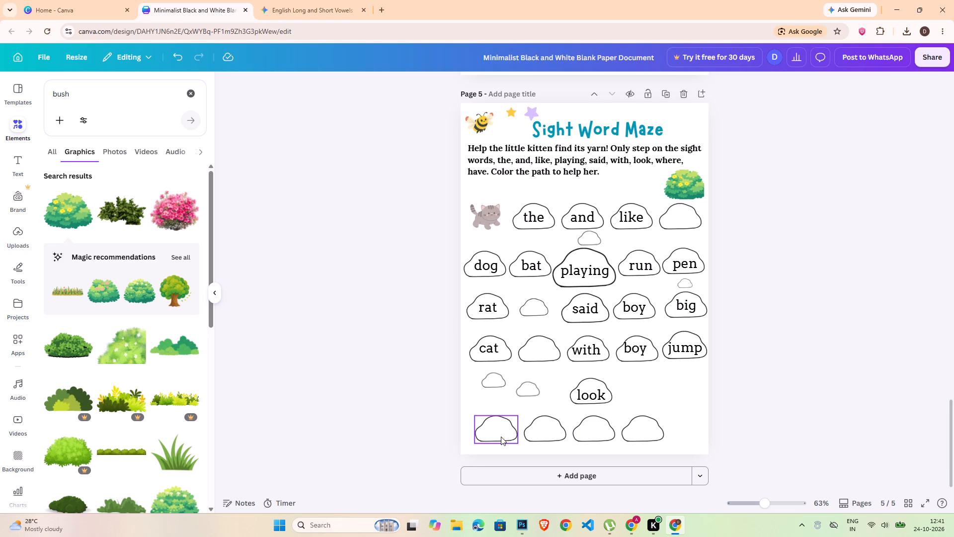
click(501, 437)
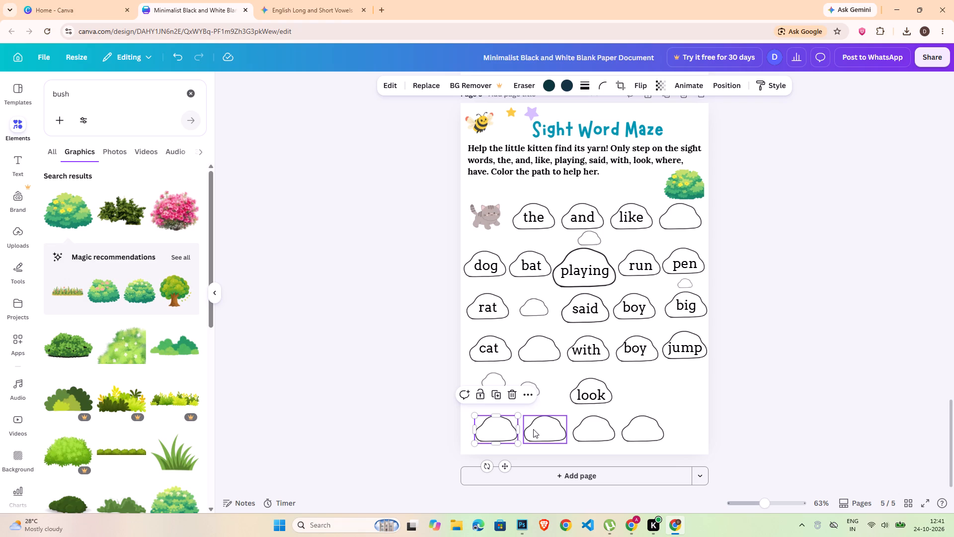
click(698, 428)
click(671, 430)
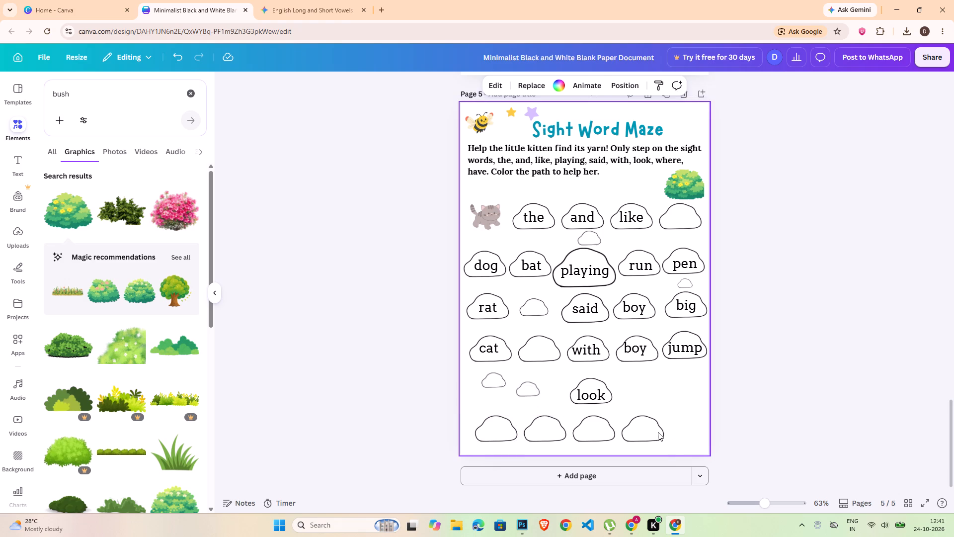
click(658, 432)
key(Delete)
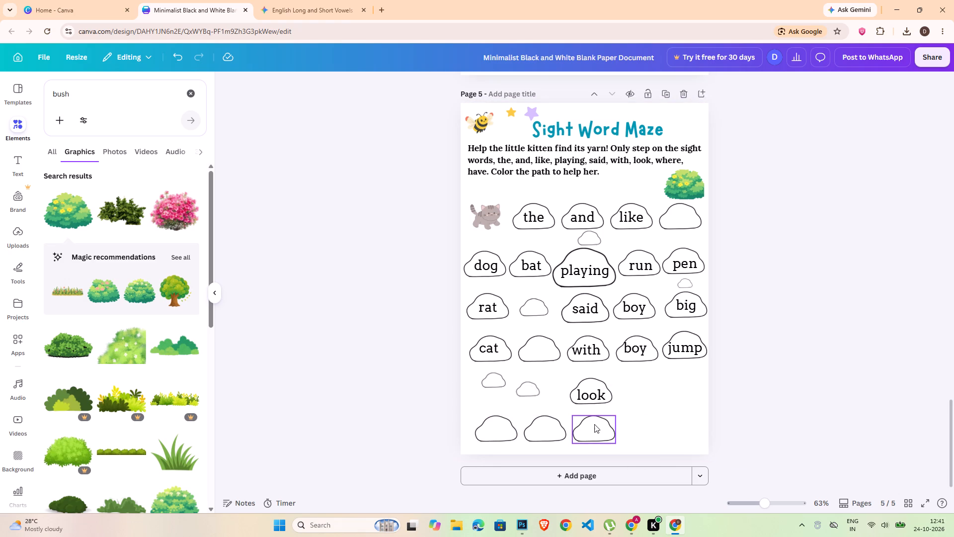
Move the three remaining bottom-row rocks together to the right and slightly up, closer beneath "look".
click(487, 433)
shift+click(541, 429)
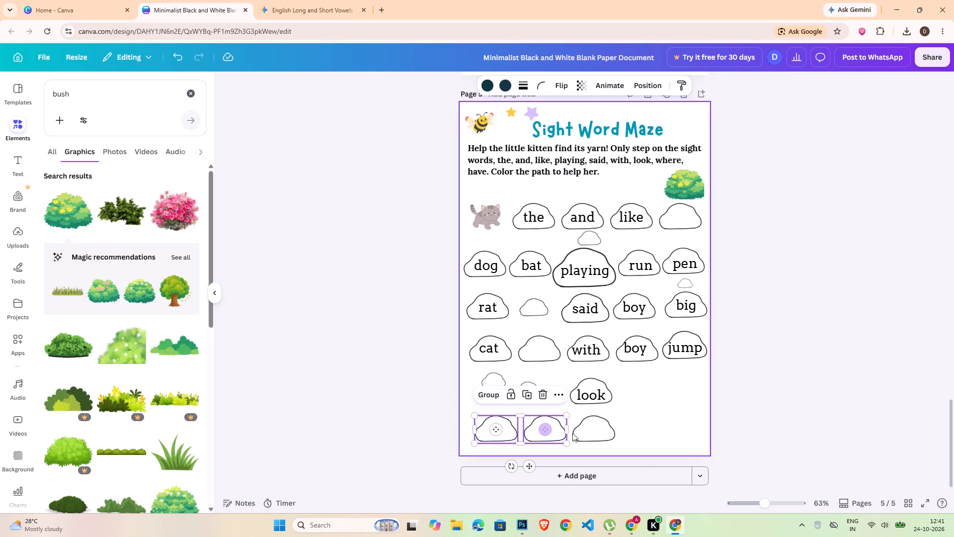
shift+click(583, 432)
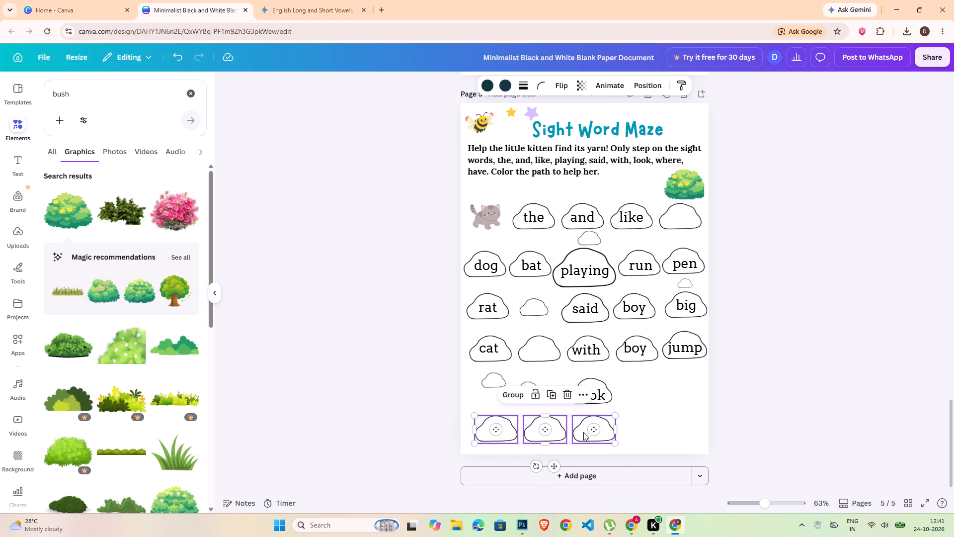
key(Right)
key(Right)
key(Right)
key(Right)
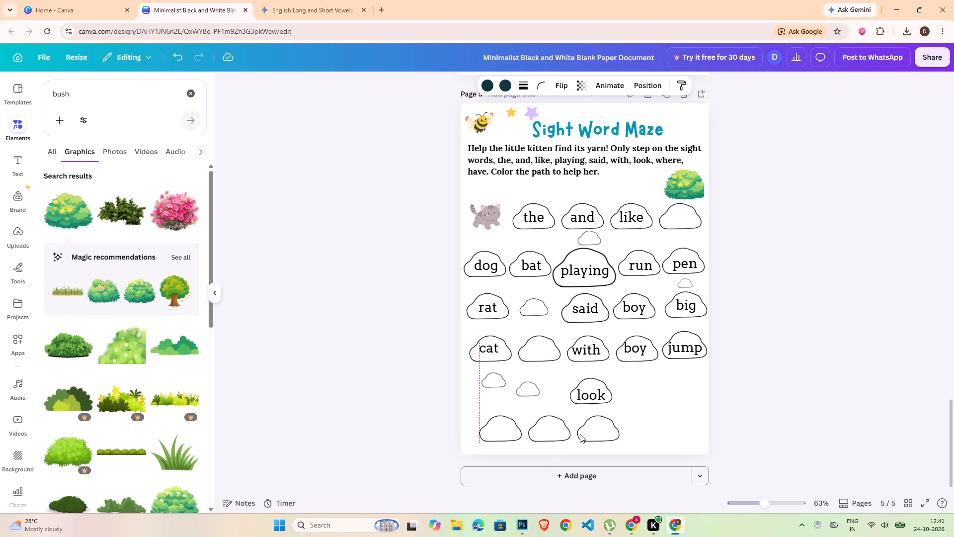
key(Right)
key(Right)
key(Right)
key(Right)
key(Right)
key(Right)
key(Right)
key(Right)
key(Right)
key(Right)
key(Up)
key(Right)
key(Right)
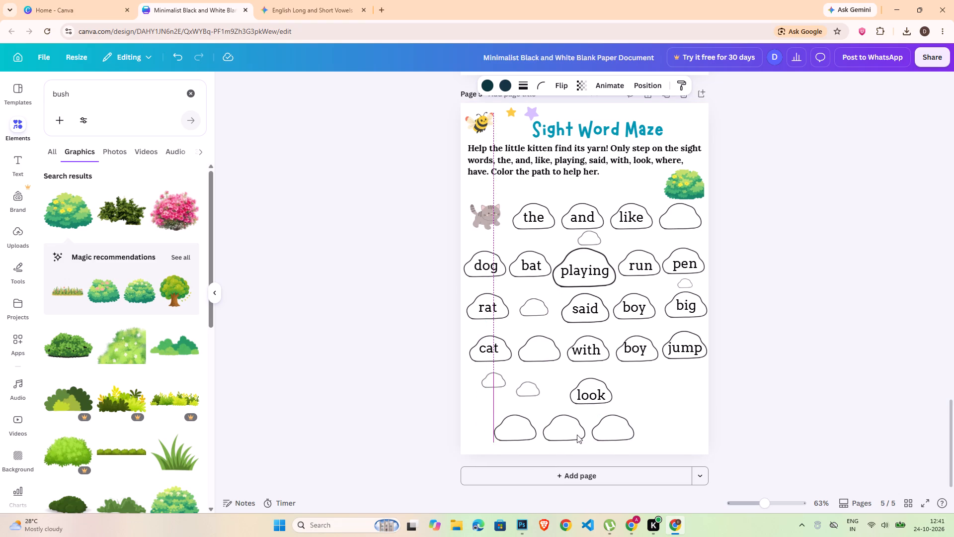
key(Right)
key(Up)
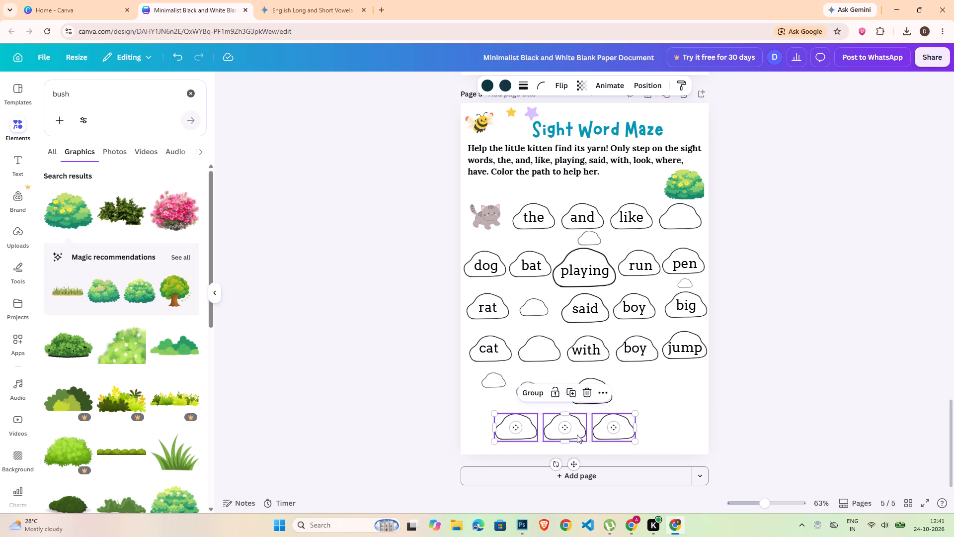
key(Up)
key(Up)
key(Up)
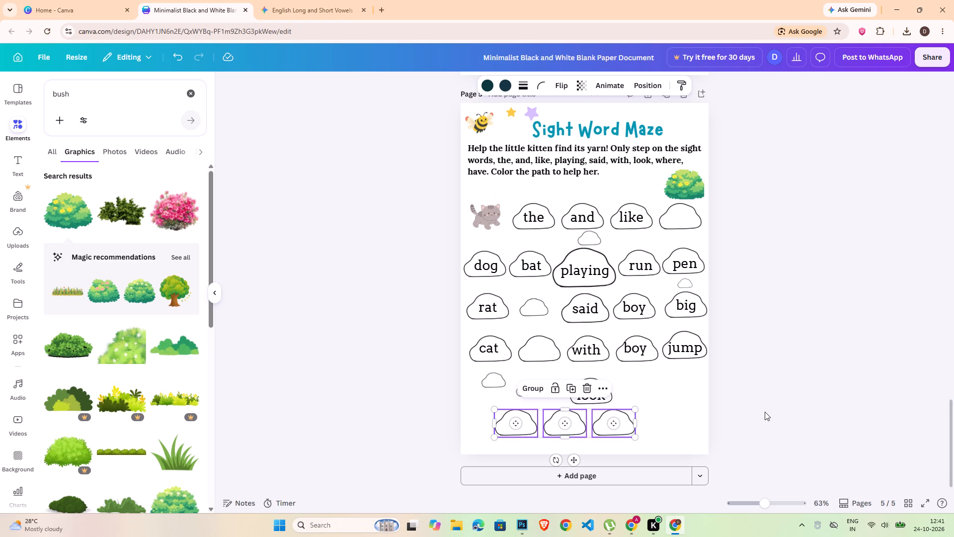
click(765, 412)
Place a copy of the word "cat" on the first bottom-row rock, replace its text with "alith" and nudge it slightly down.
click(528, 423)
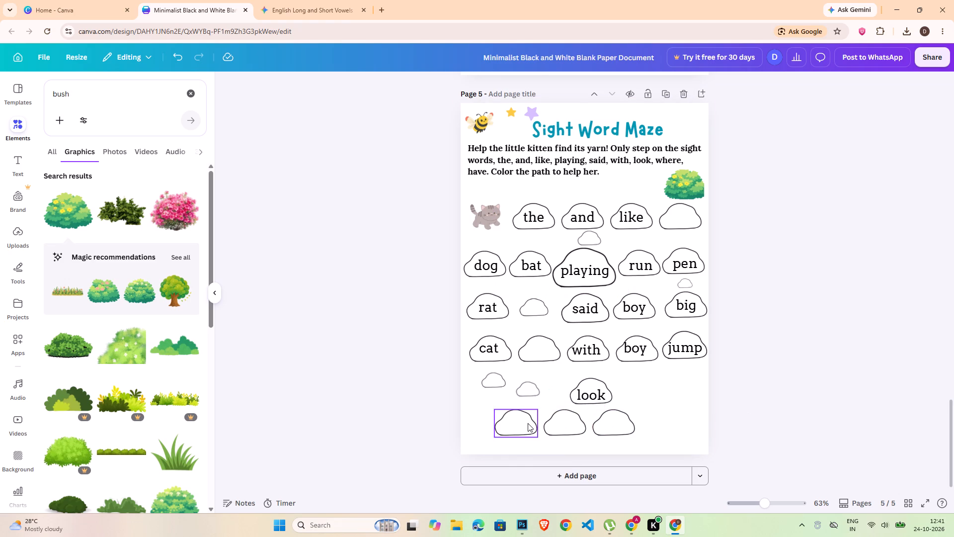
click(498, 354)
key(ctrl+c)
key(ctrl+v)
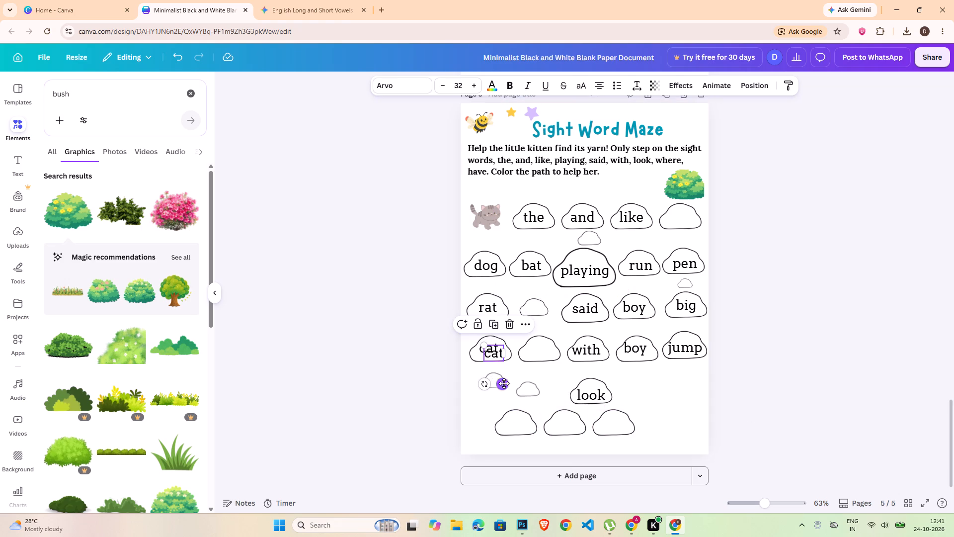
drag(504, 383, 525, 451)
double_click(518, 421)
text(ali)
key(BackSpace)
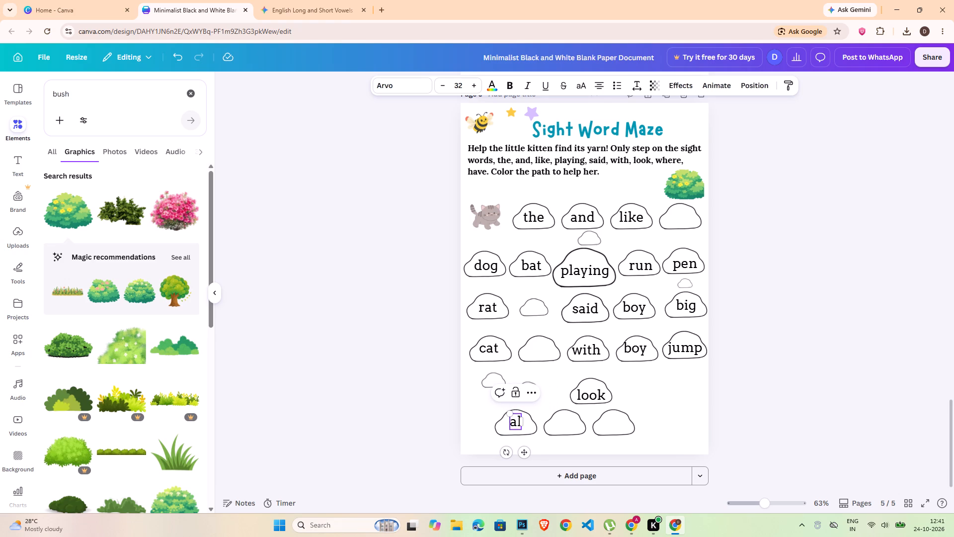
text(ith)
click(763, 404)
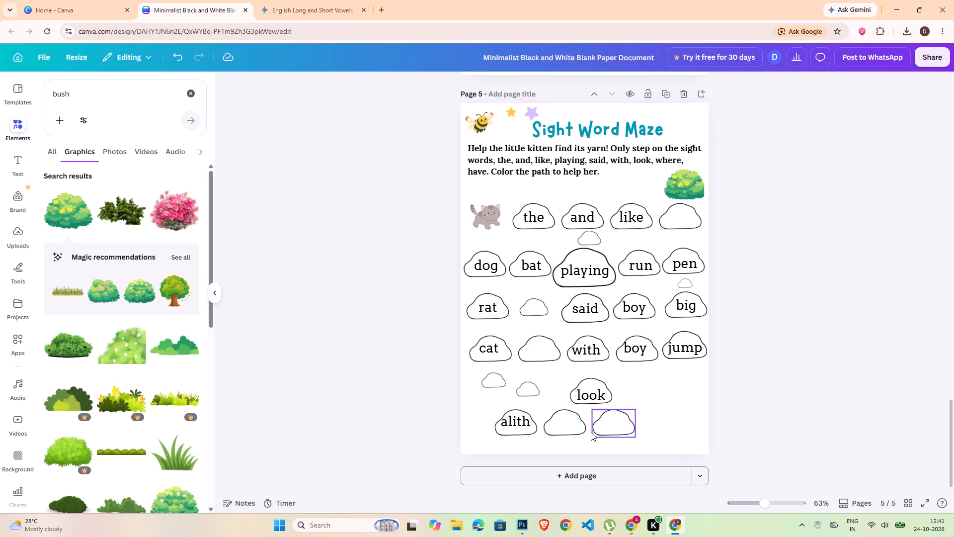
click(526, 424)
key(Down)
key(Down)
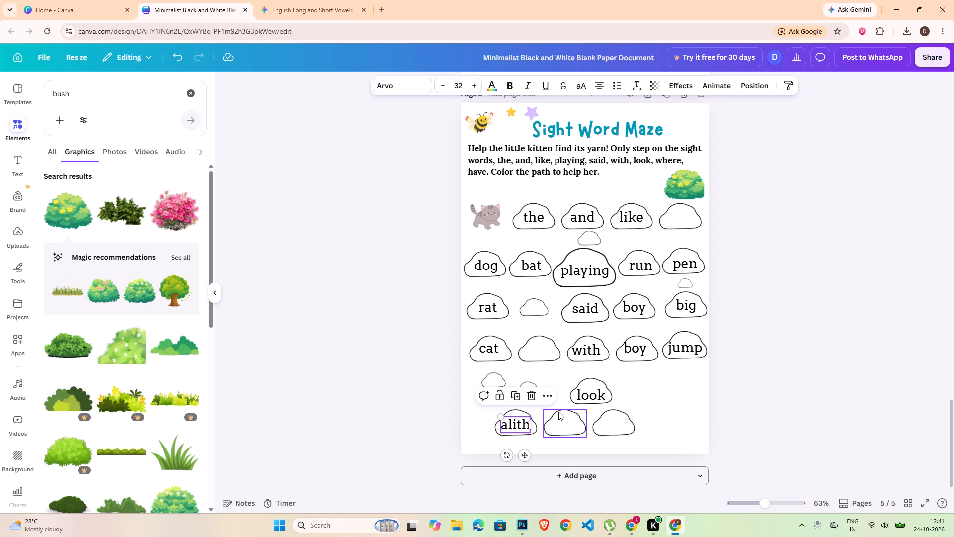
Place a copy of the word "look" on the middle bottom-row rock and replace its text with "where".
click(596, 393)
key(ctrl+c)
key(ctrl+v)
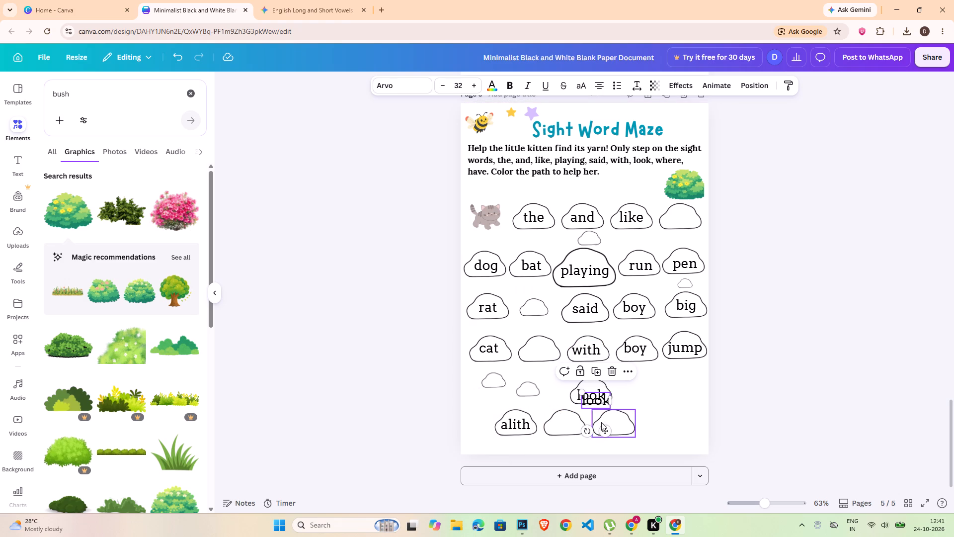
drag(603, 429, 571, 455)
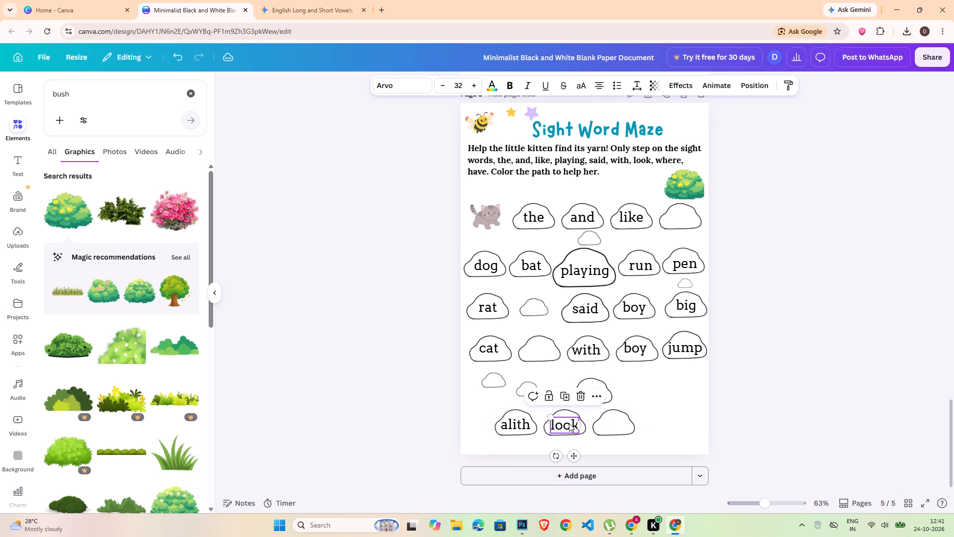
double_click(569, 422)
key(w)
text(here)
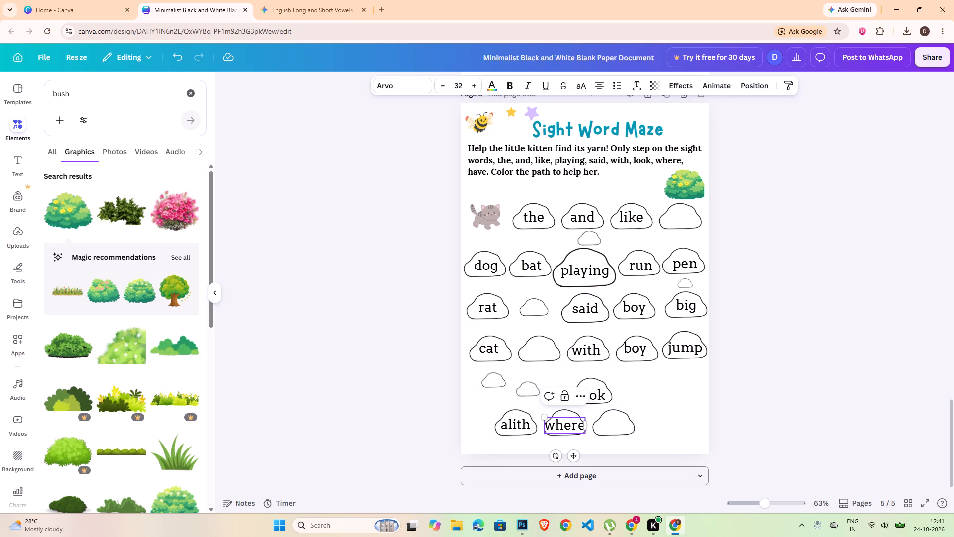
click(777, 392)
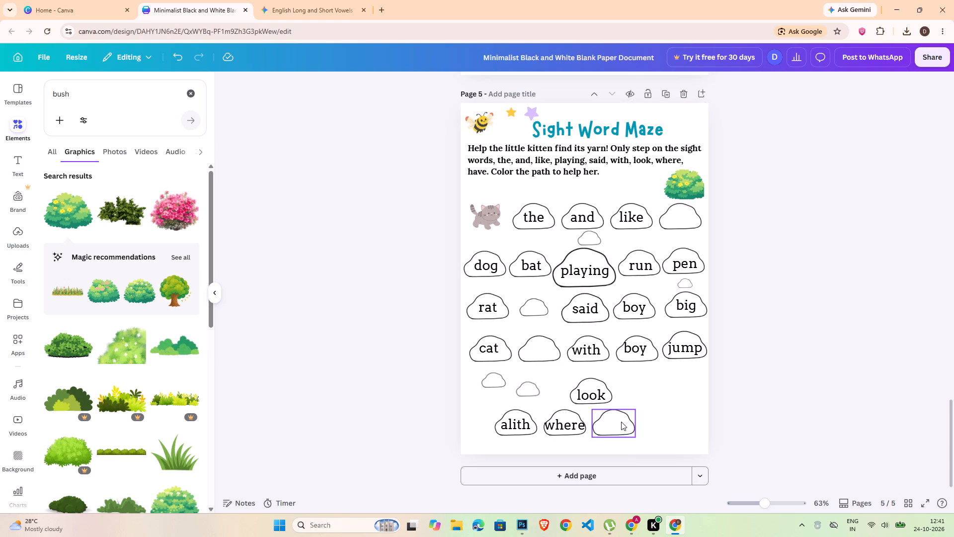
Move the last empty bottom-row rock further right, enlarge the rock behind "where" and reposition it around the word.
drag(621, 422, 641, 422)
click(578, 414)
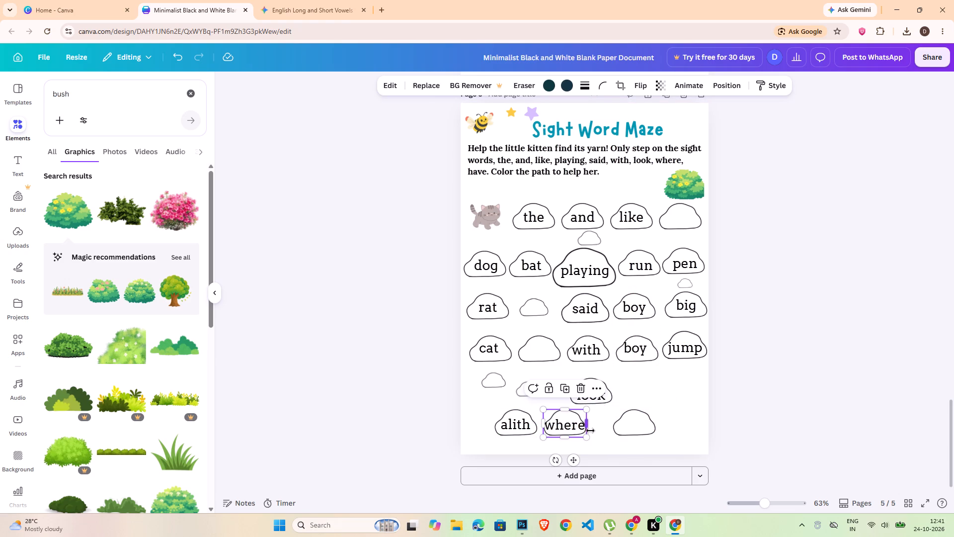
drag(589, 438, 597, 444)
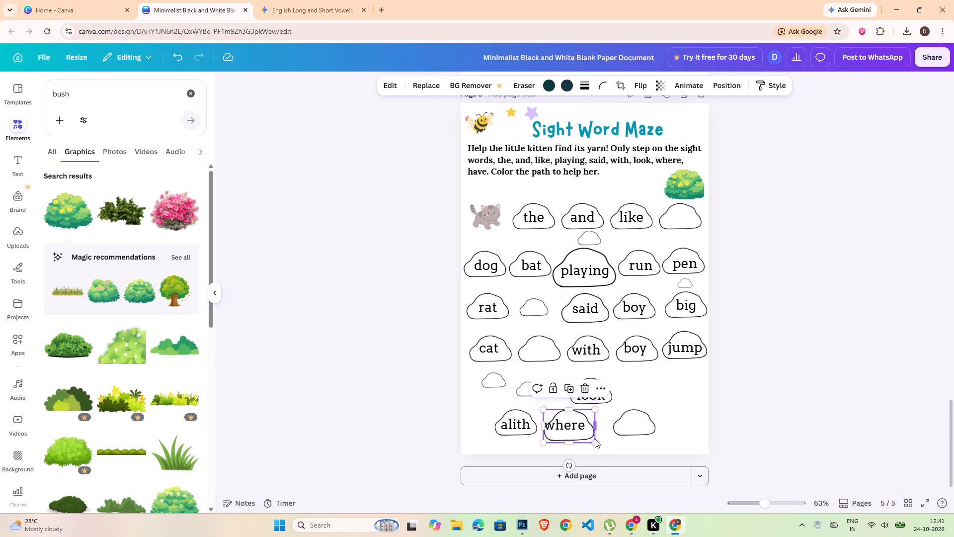
drag(595, 441, 599, 446)
drag(594, 437, 588, 436)
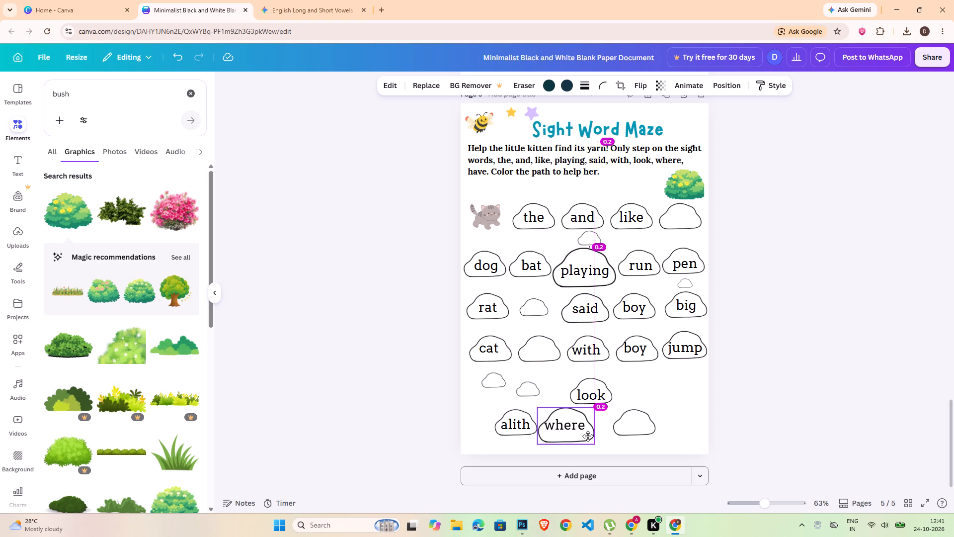
drag(588, 436, 588, 435)
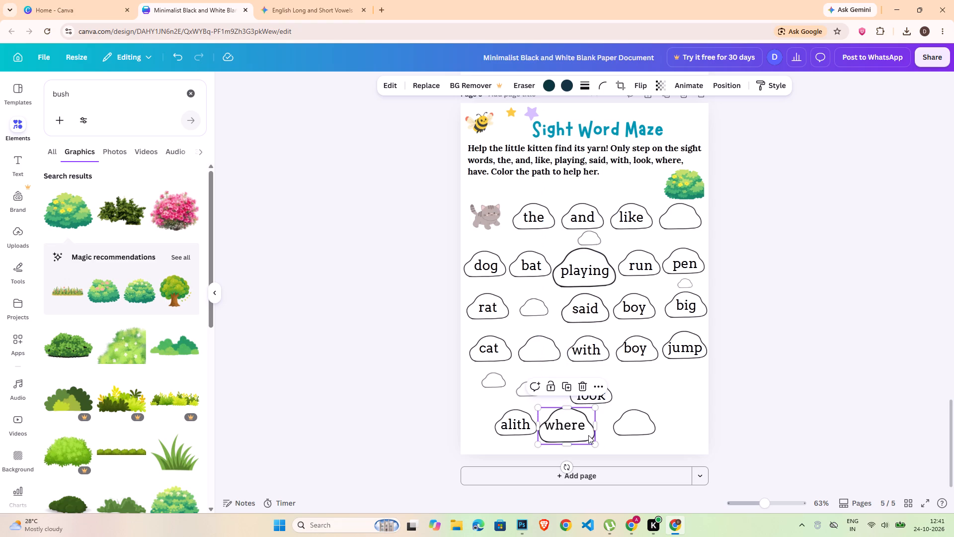
Shift "where" and its rock together to the right and slightly down, and move the last empty rock slightly right.
shift+click(580, 422)
drag(589, 436, 592, 436)
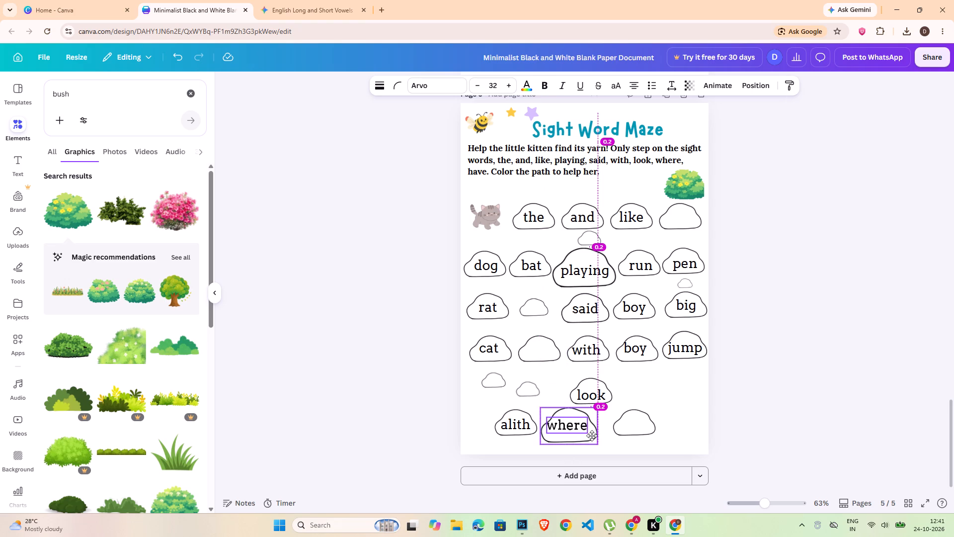
drag(592, 436, 597, 436)
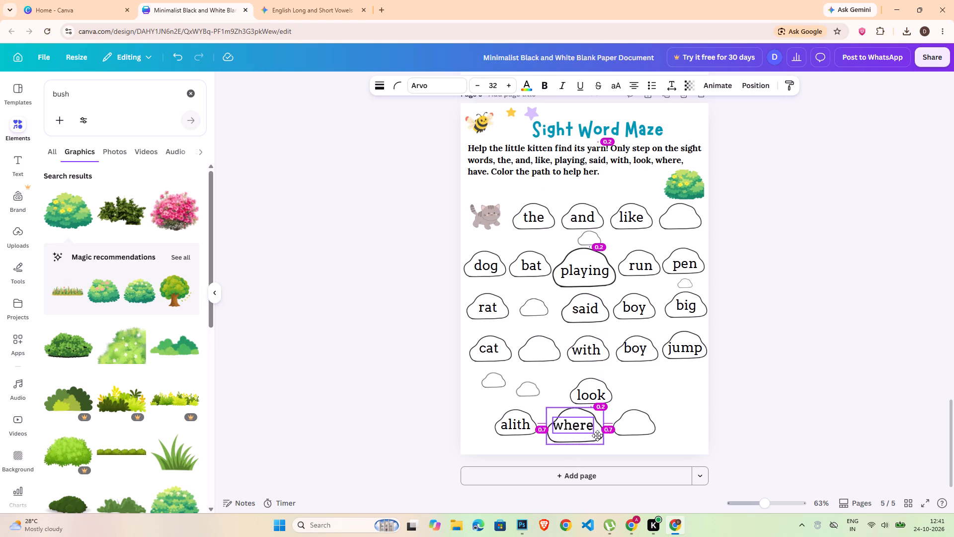
drag(597, 436, 605, 437)
click(638, 434)
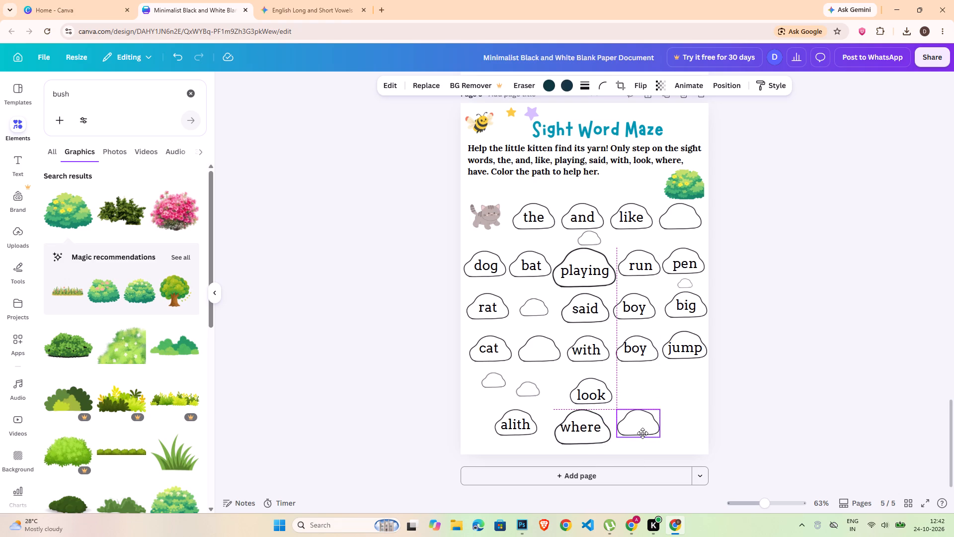
Place a copy of the word "look" on the last bottom-row rock, replace its text with "have" and nudge it slightly down and right.
click(583, 401)
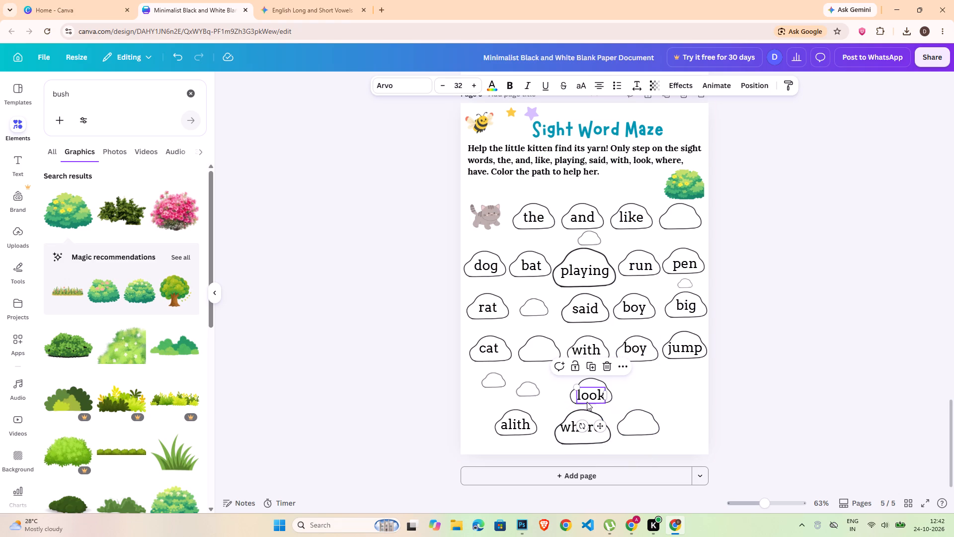
key(ctrl+c)
key(ctrl+v)
drag(609, 430, 650, 453)
double_click(642, 424)
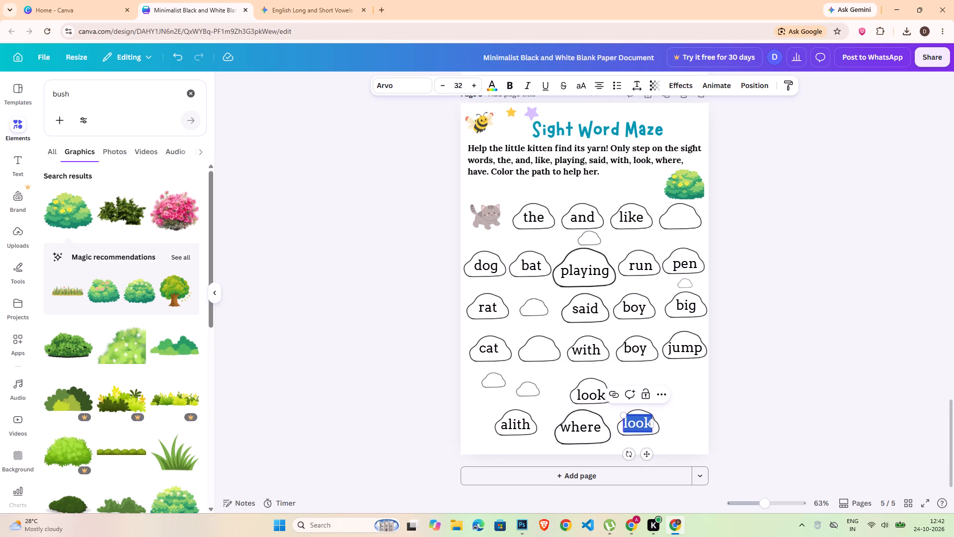
text(hav)
key(e)
click(766, 388)
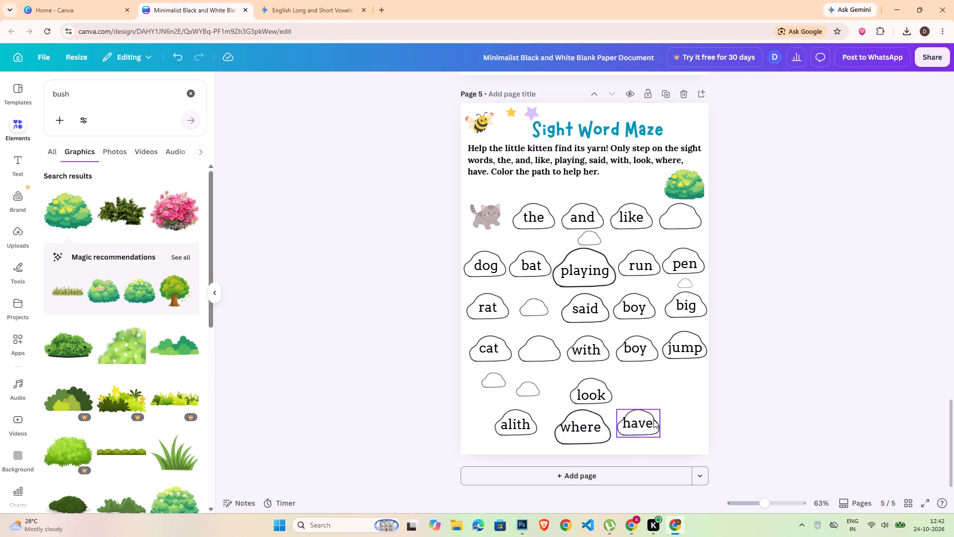
click(646, 424)
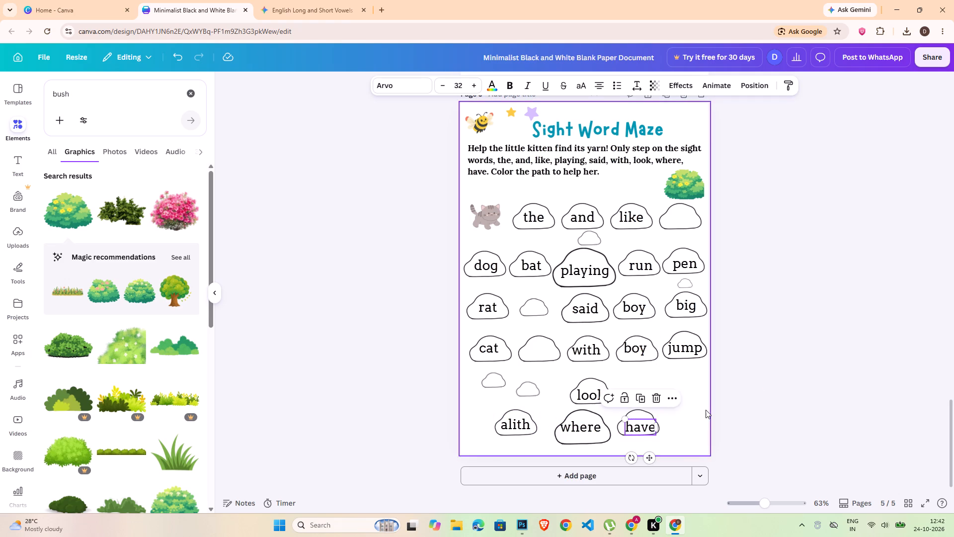
click(733, 404)
Search the graphics for "yarn", add the pink yarn ball, shrink it and place it after the "have" rock.
double_click(95, 95)
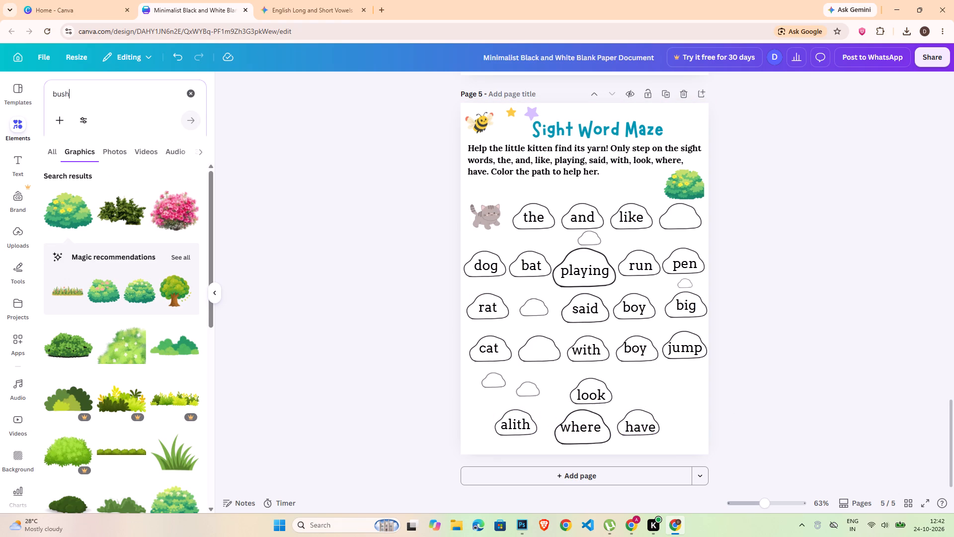
text(yan)
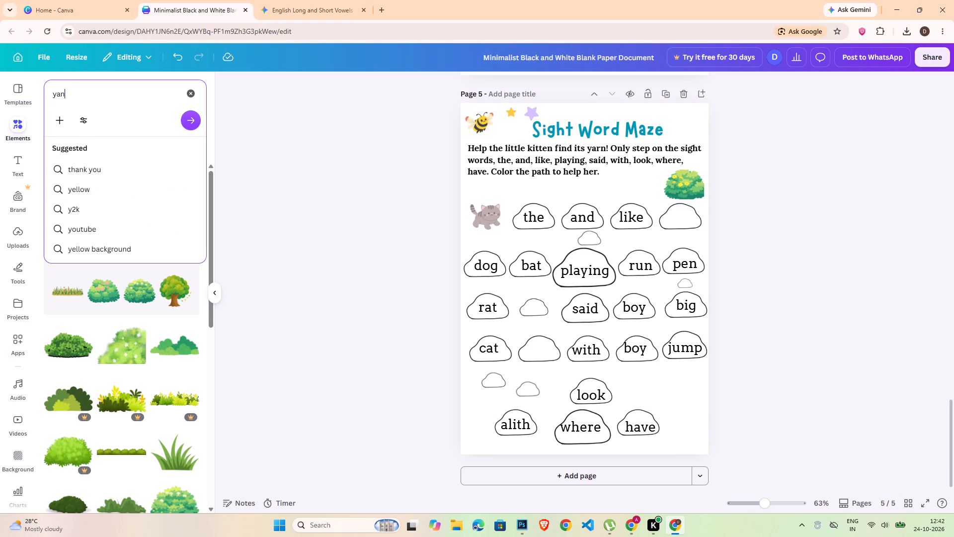
key(BackSpace)
text(rn)
key(Return)
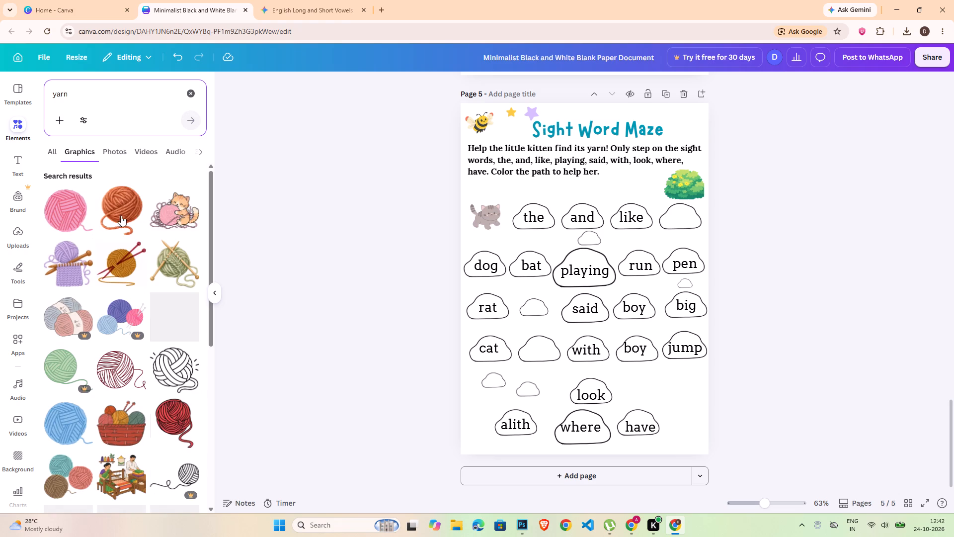
click(81, 214)
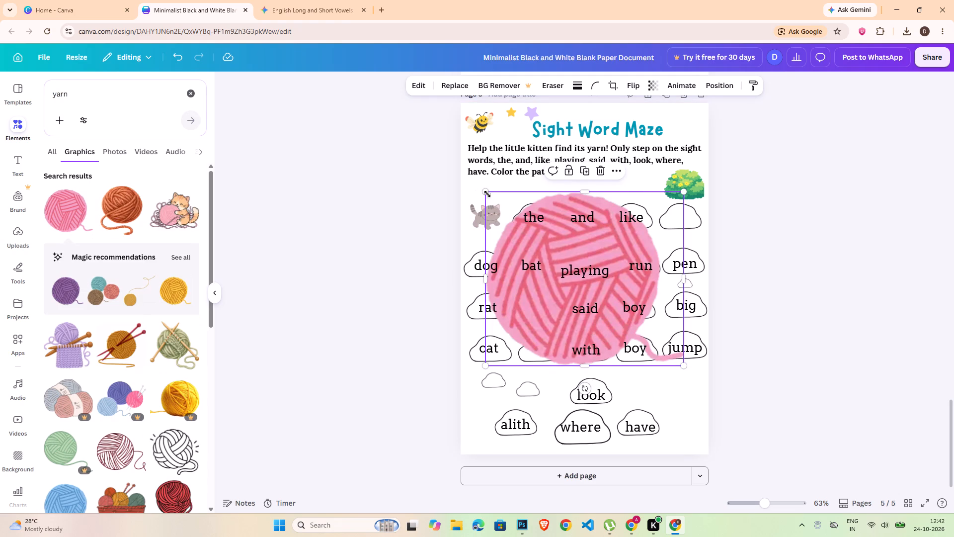
drag(487, 194, 647, 333)
drag(659, 348, 685, 414)
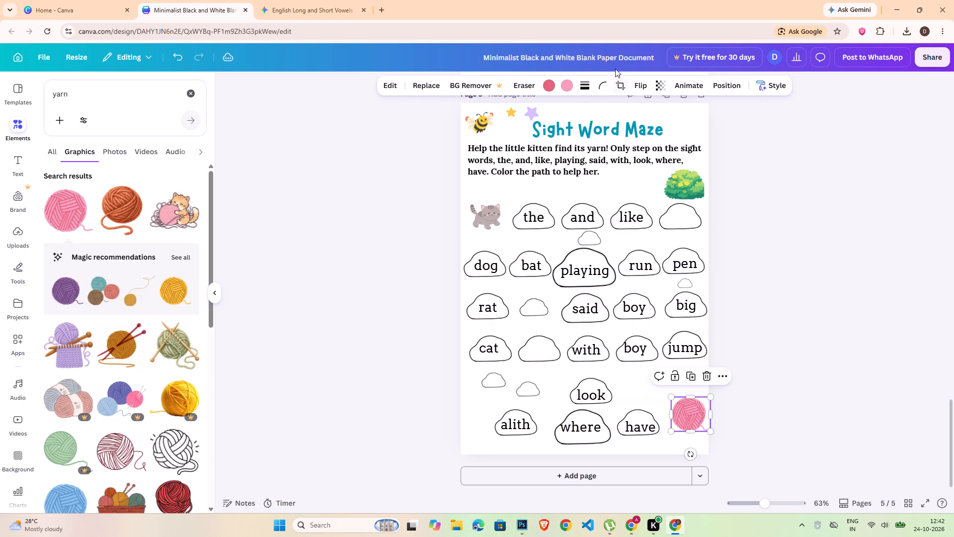
Flip the pink yarn ball horizontally and move it down into the page's bottom-right corner, beside the "have" rock.
click(638, 90)
click(641, 107)
click(787, 317)
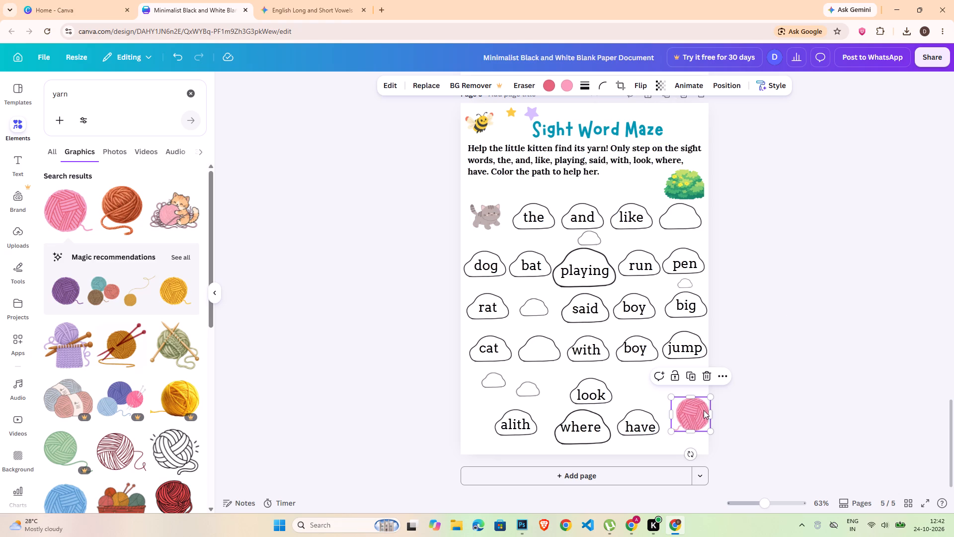
drag(702, 412, 700, 428)
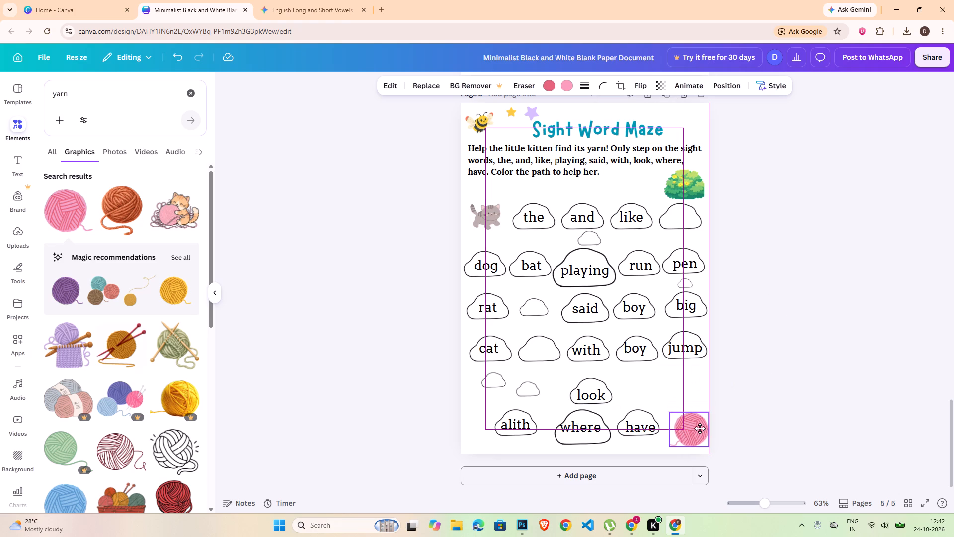
drag(700, 428, 695, 427)
click(753, 398)
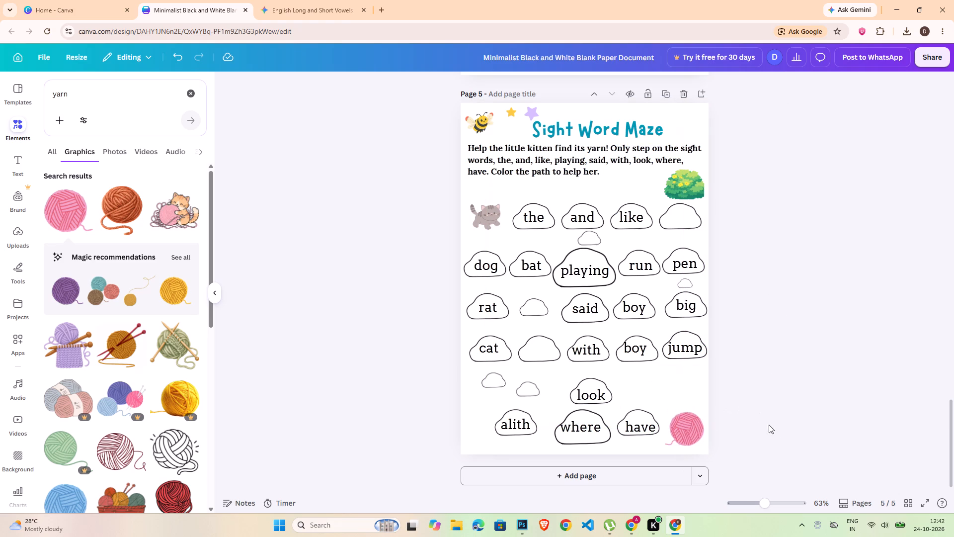
Search the graphics for "bush and flowers", add the dark-leaved plant with red-pink flowers, shrink it and place it above and left of "alith".
double_click(79, 93)
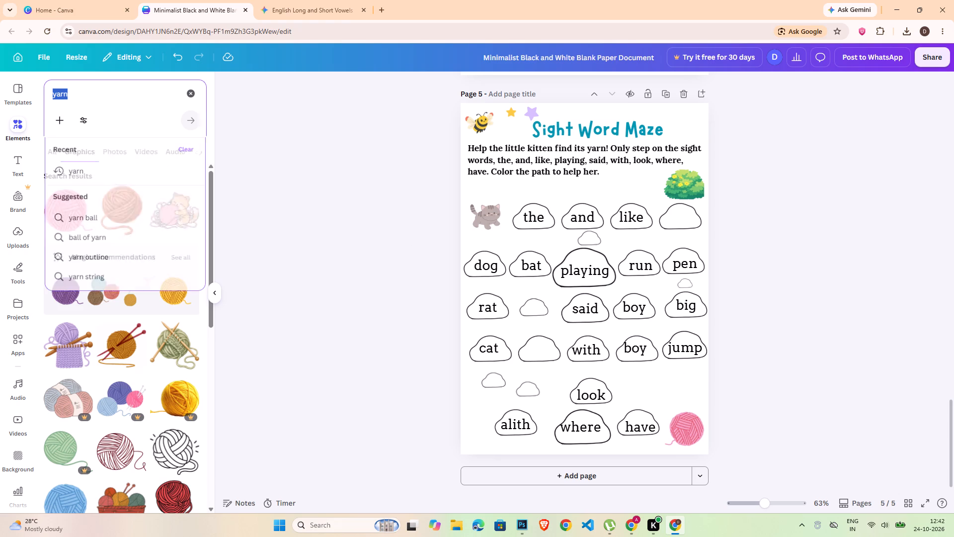
text(bush and flowers)
key(Return)
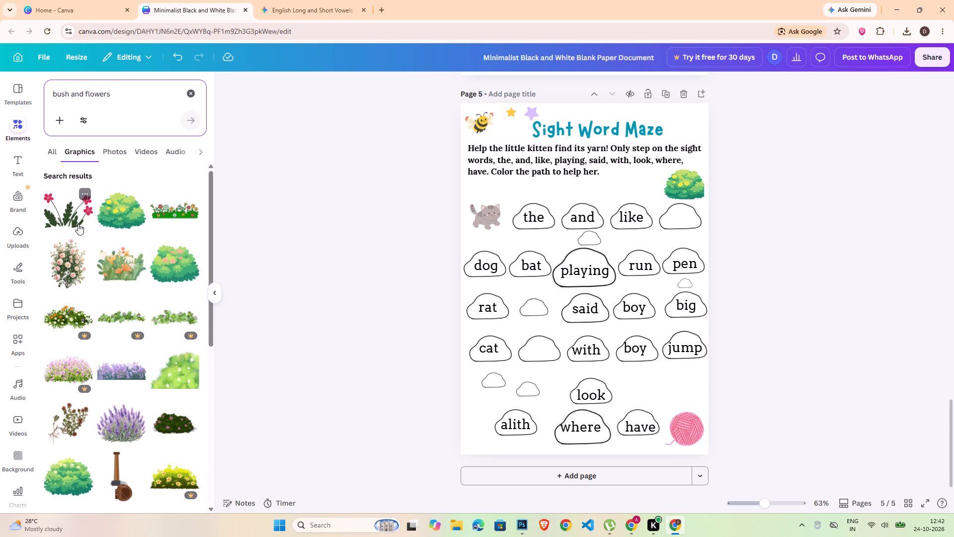
click(78, 224)
drag(485, 212, 568, 268)
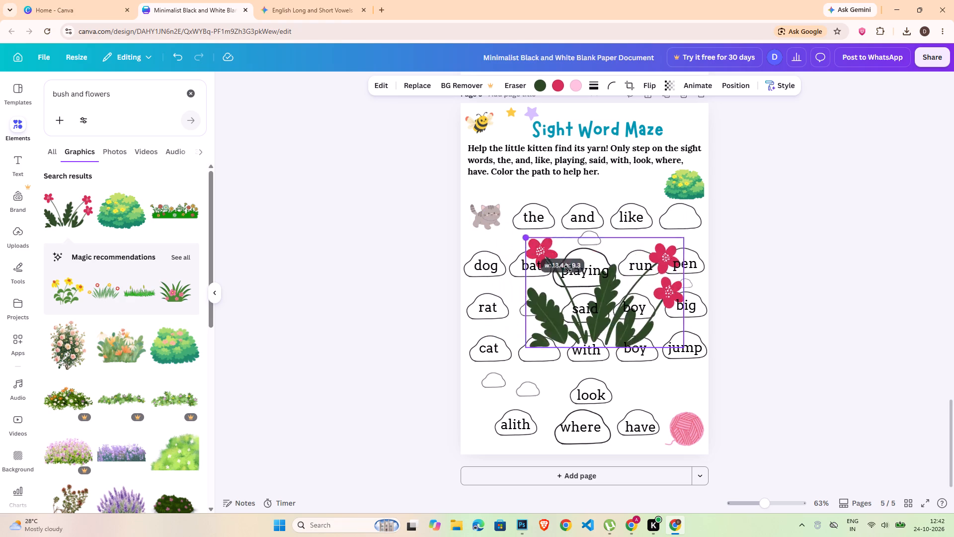
drag(568, 268, 621, 316)
drag(657, 340, 492, 418)
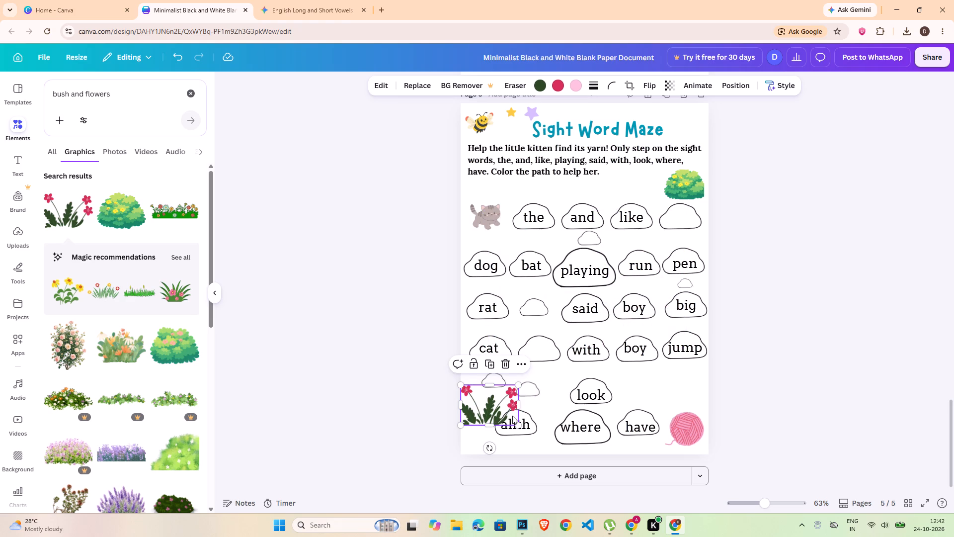
drag(519, 425, 503, 404)
drag(477, 400, 483, 405)
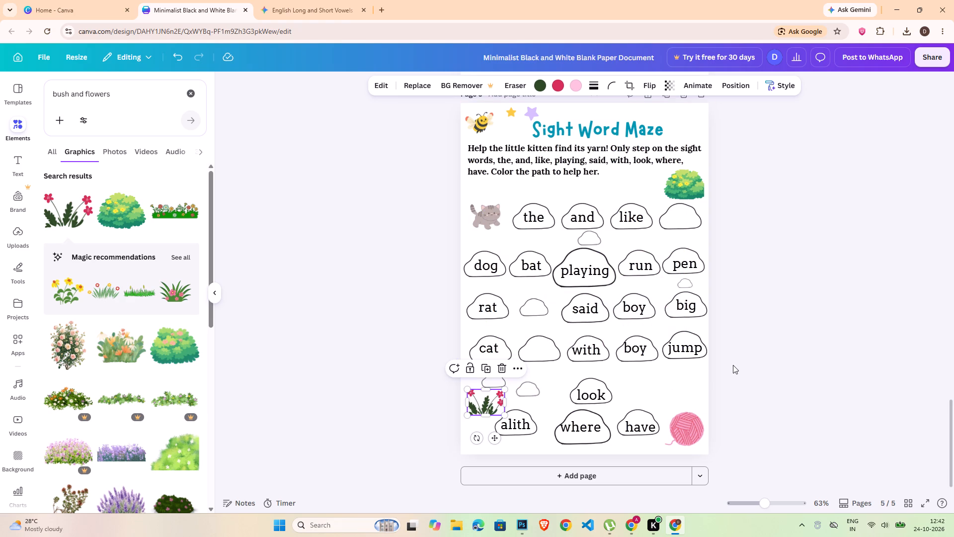
click(733, 365)
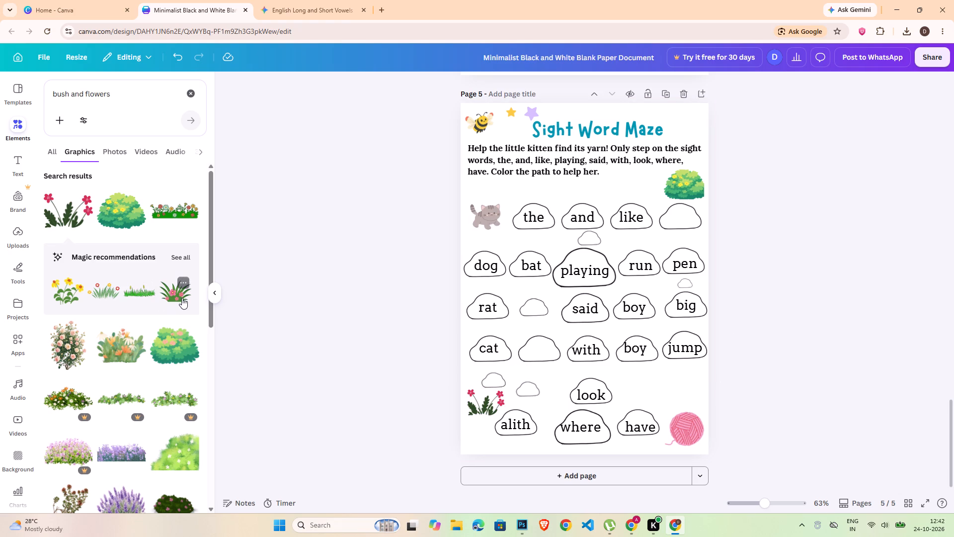
Add the recommended grass clump with pink flowers, shrink it to a small tuft and place it just above and right of "look".
click(179, 298)
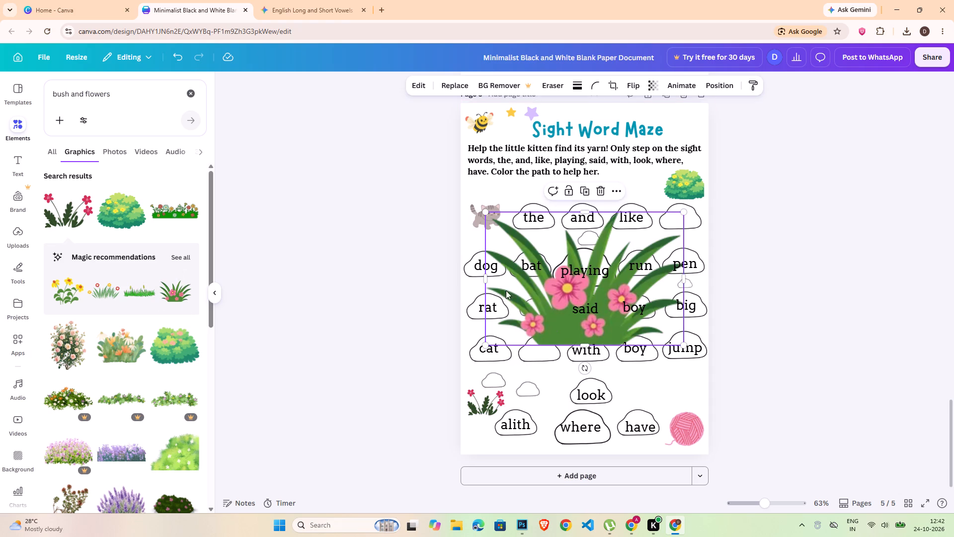
drag(489, 214, 636, 351)
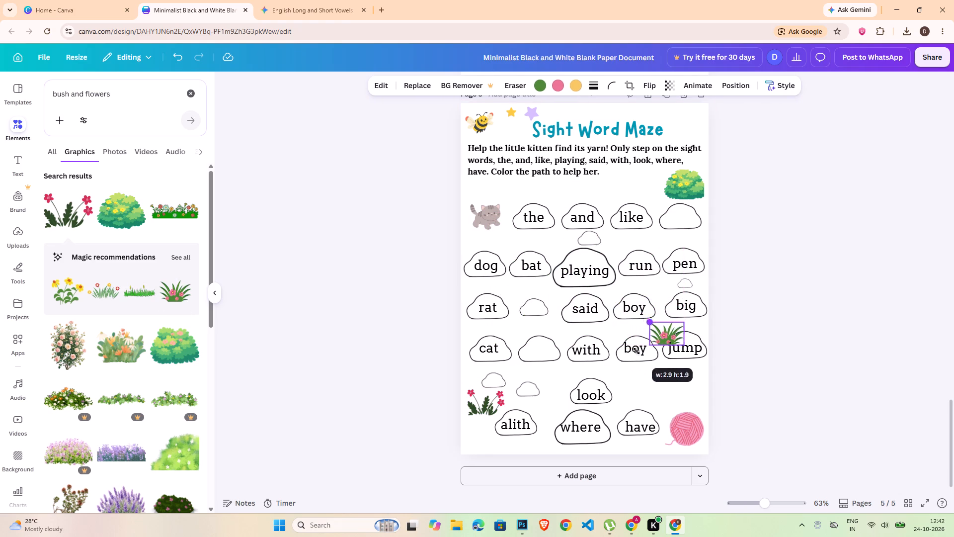
drag(636, 351, 636, 351)
drag(667, 337, 632, 379)
drag(649, 387, 648, 387)
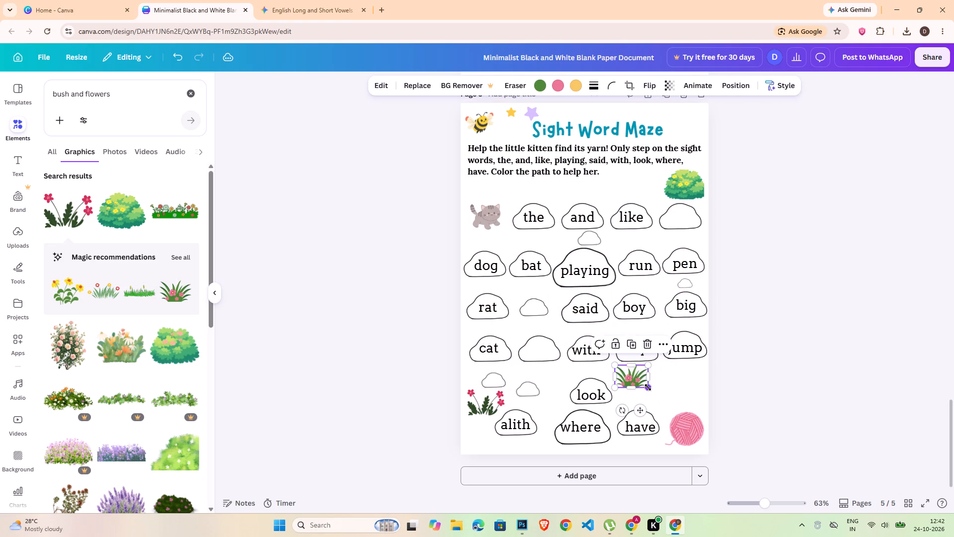
drag(648, 387, 633, 377)
drag(630, 400, 626, 407)
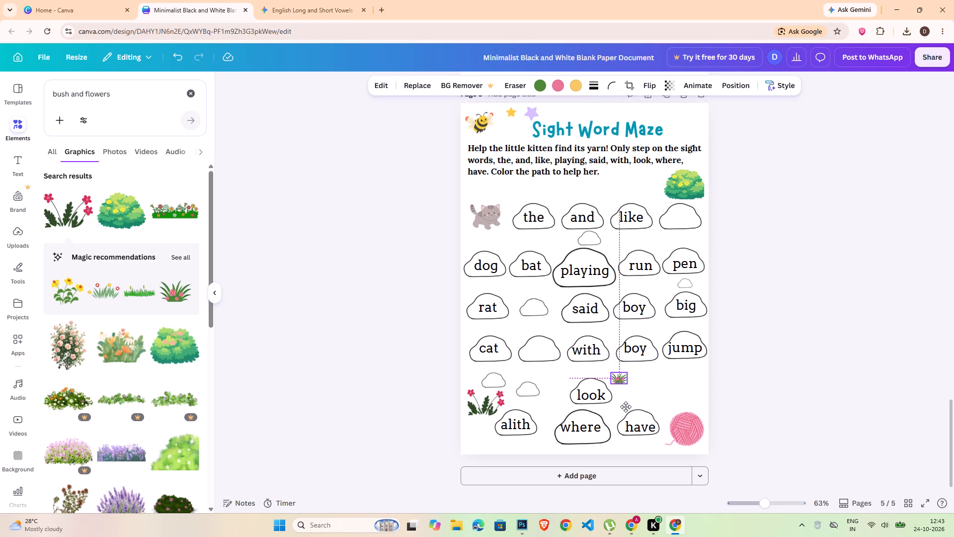
drag(626, 407, 626, 407)
click(767, 378)
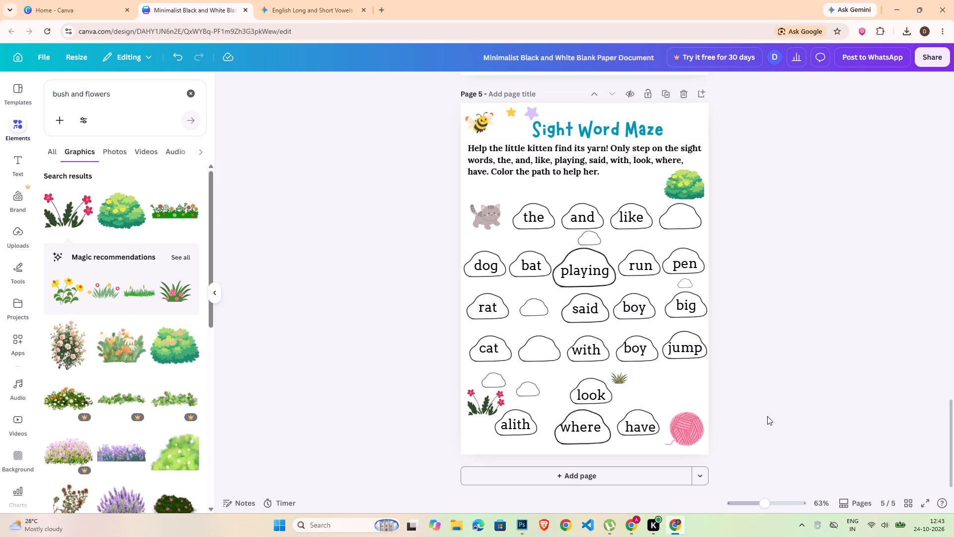
Add the green grass graphic with red flowers, shrink it to a small tuft and place it just below the "bat" rock.
scroll(164, 443, down, 4)
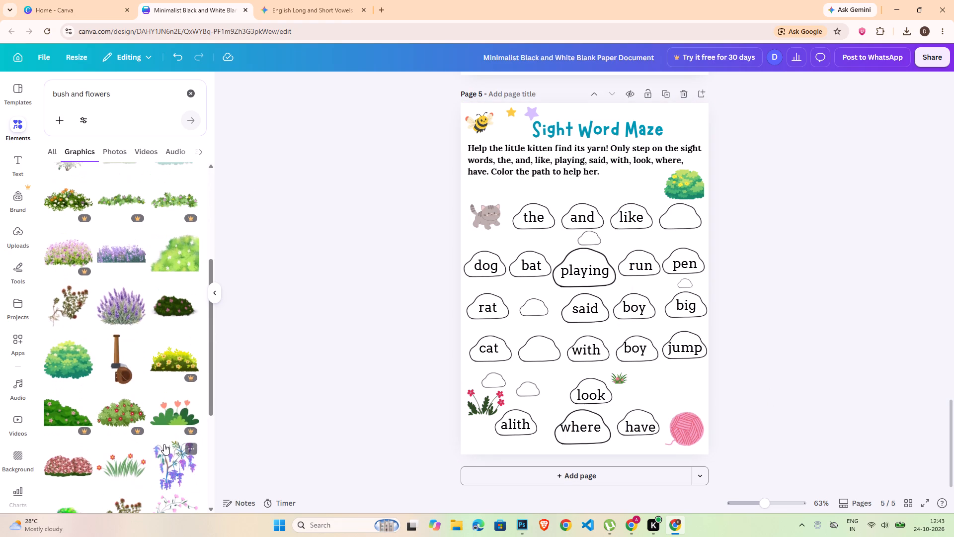
scroll(164, 445, down, 2)
click(118, 373)
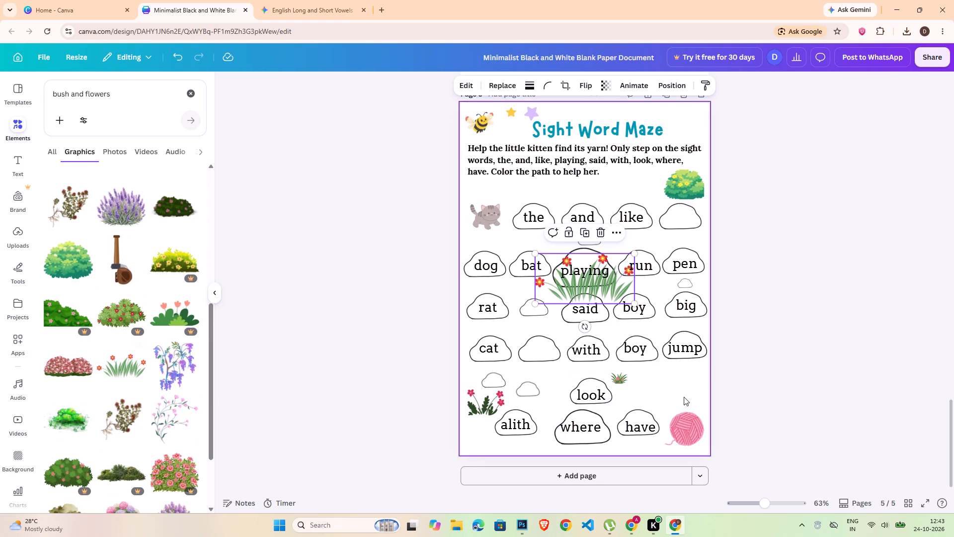
drag(538, 255, 618, 305)
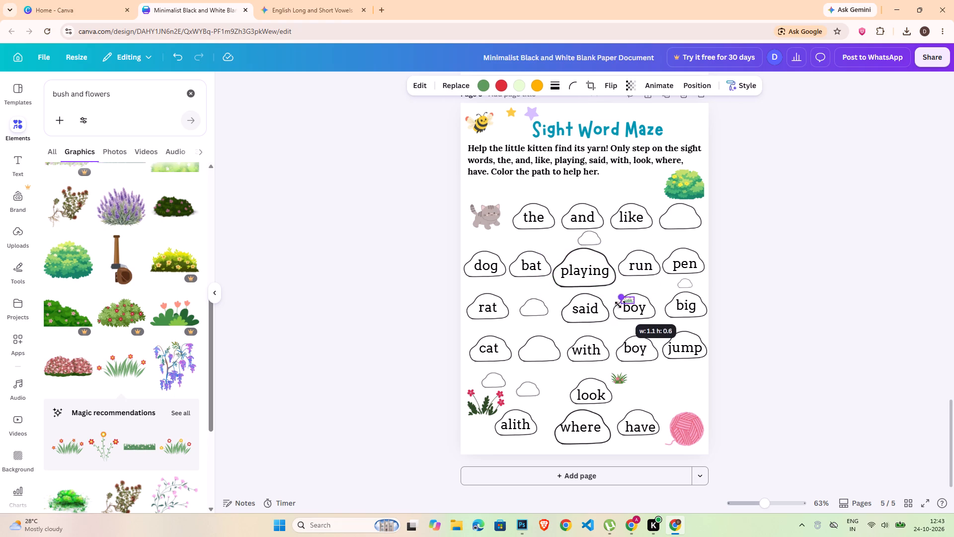
drag(618, 305, 615, 301)
drag(634, 324, 559, 313)
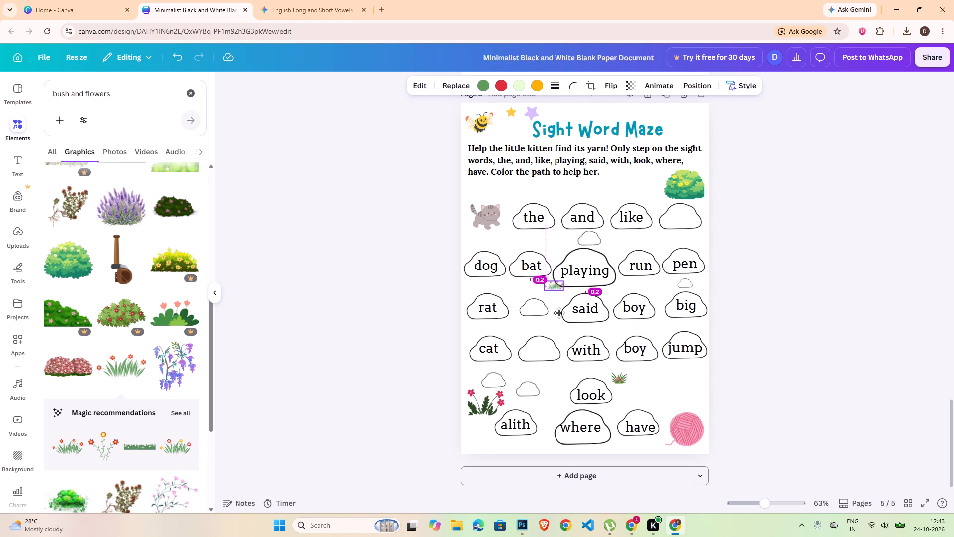
drag(559, 313, 547, 313)
click(852, 328)
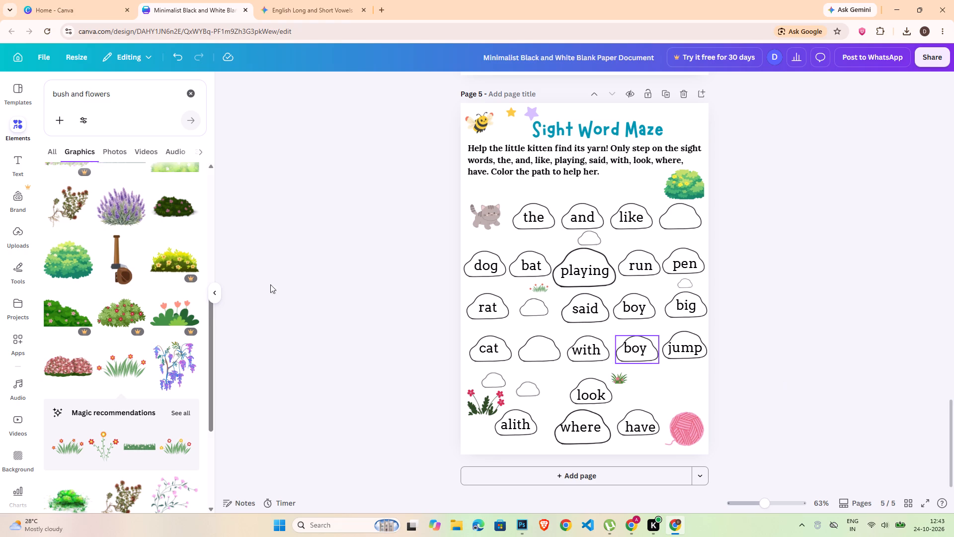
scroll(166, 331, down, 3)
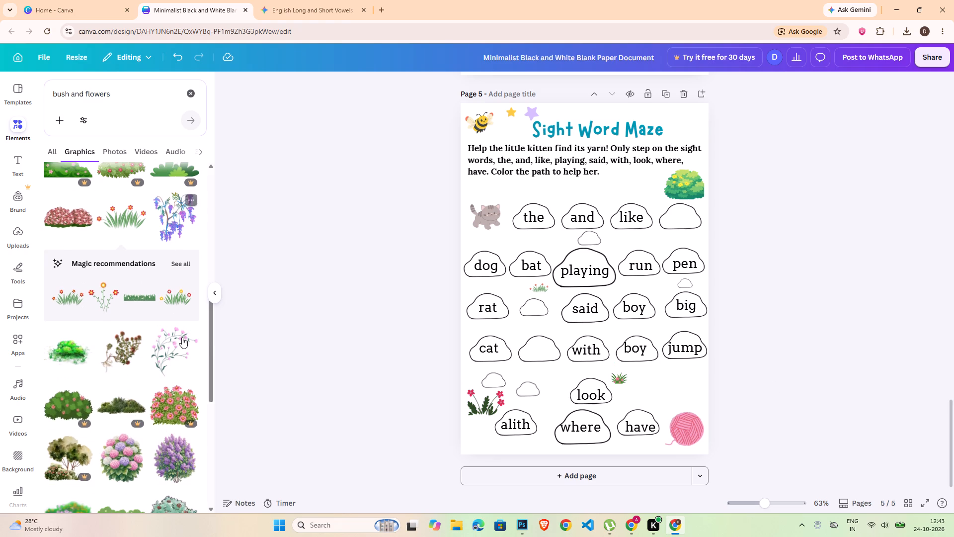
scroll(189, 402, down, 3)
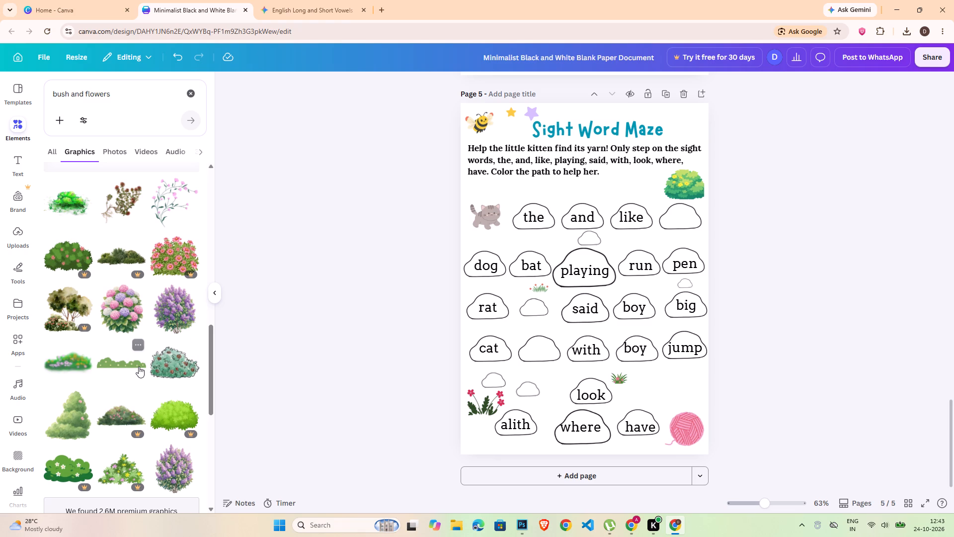
Enlarge the kitten to about 3.9 by 3.4 and shift it left, centred above the "dog" rock.
click(498, 224)
drag(502, 203, 512, 184)
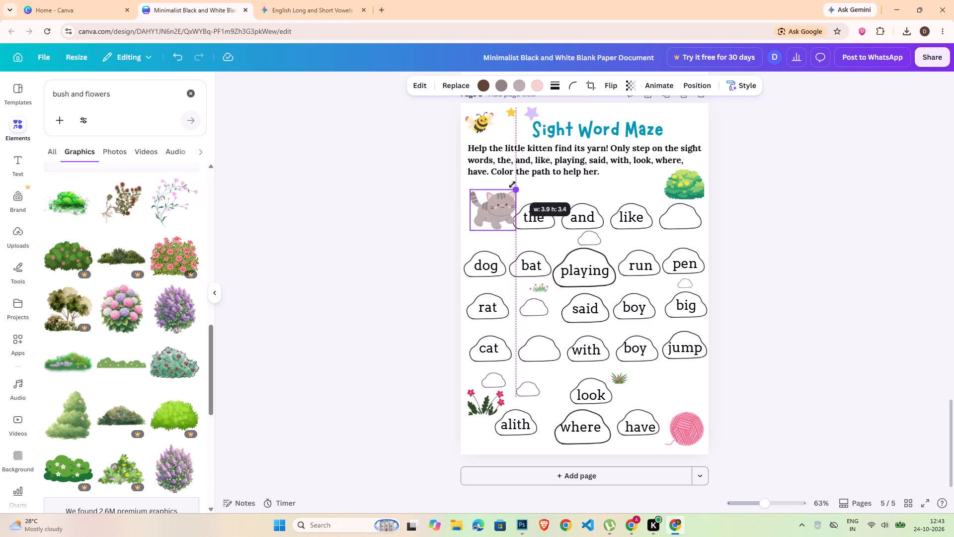
drag(512, 184, 512, 184)
drag(499, 202, 494, 203)
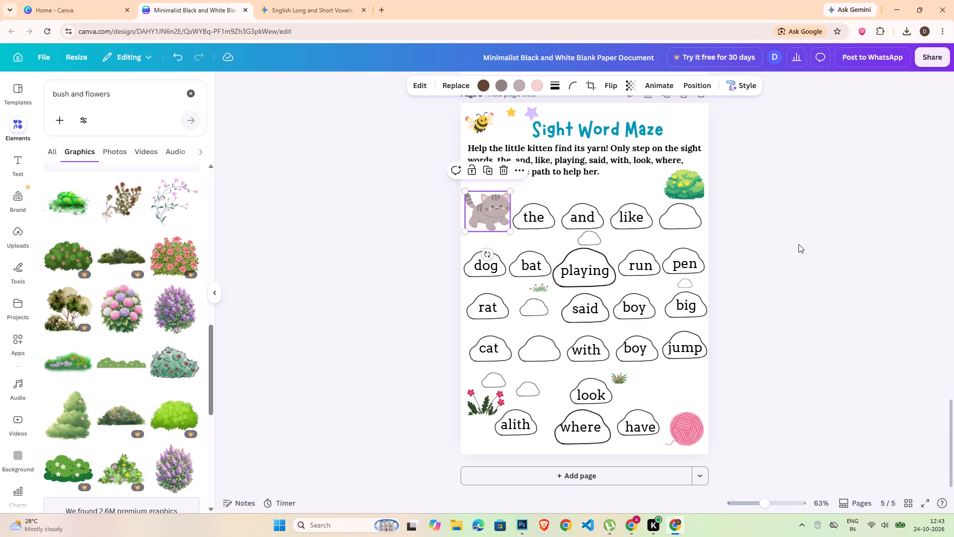
click(492, 217)
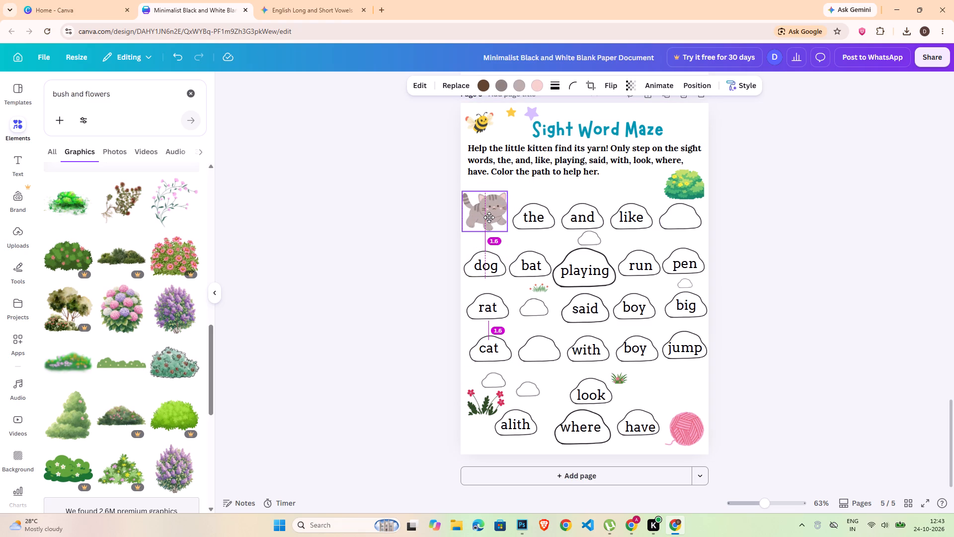
click(869, 285)
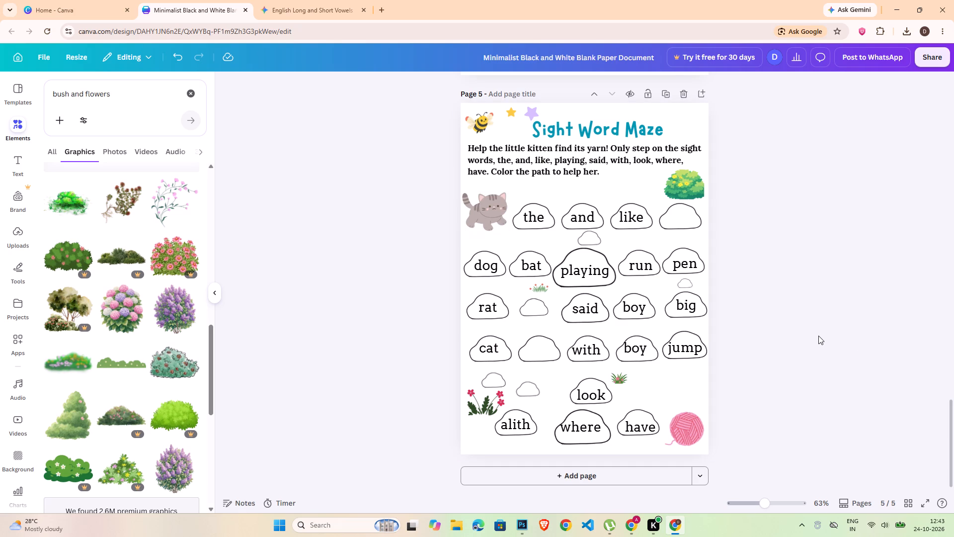
Shift the bush above the top row's empty rock slightly left and widen it to about 3.9.
double_click(696, 191)
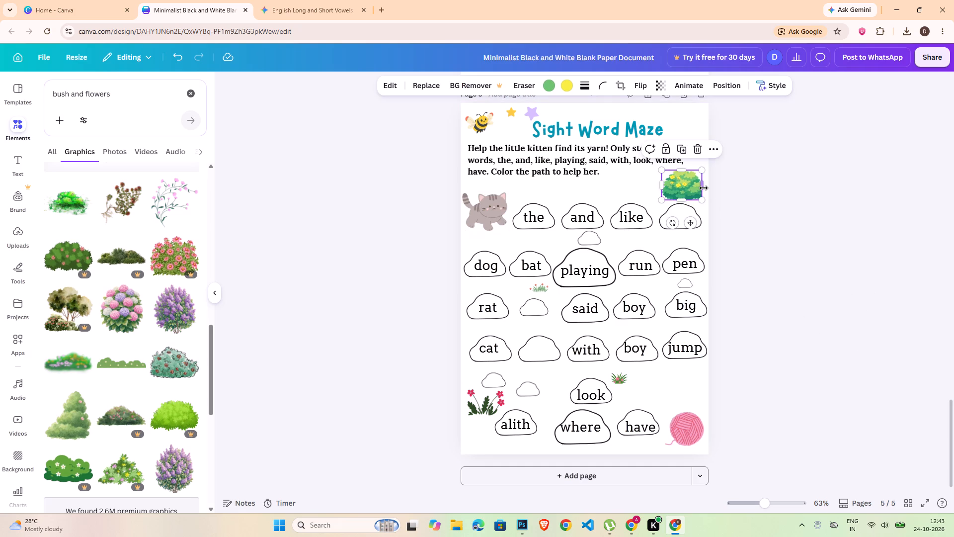
click(704, 188)
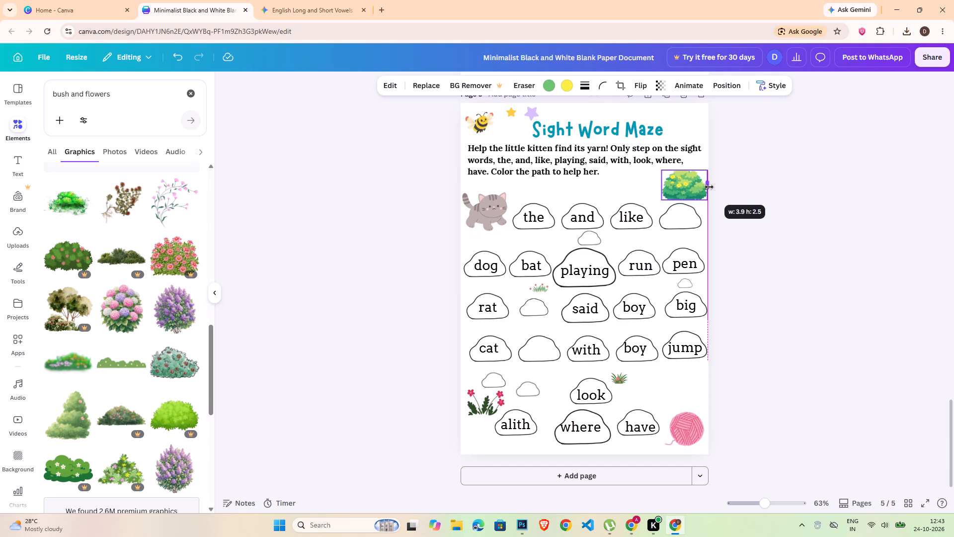
click(743, 191)
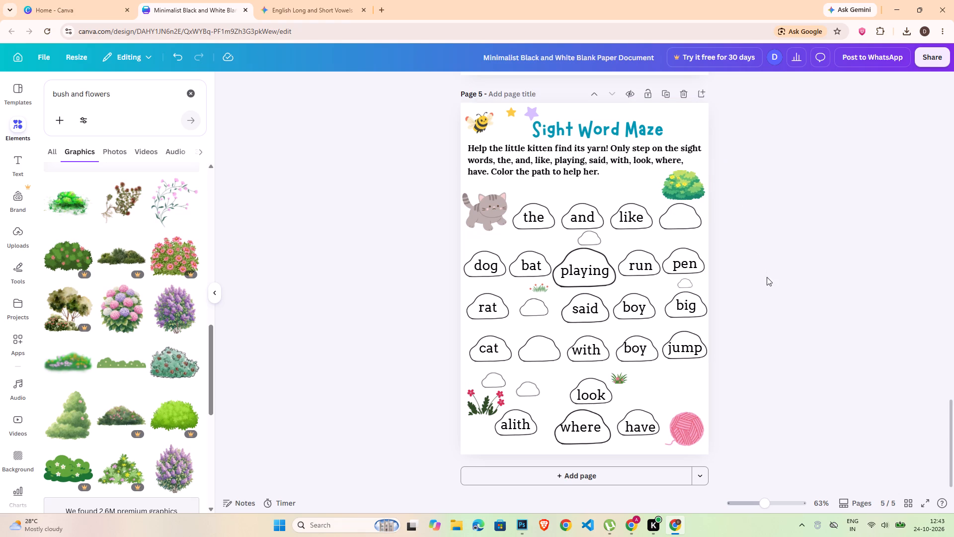
click(774, 306)
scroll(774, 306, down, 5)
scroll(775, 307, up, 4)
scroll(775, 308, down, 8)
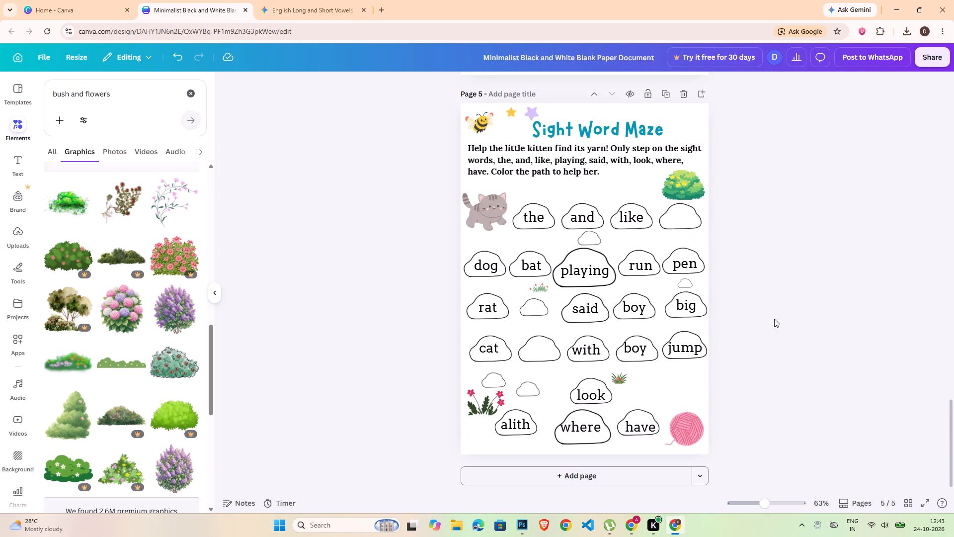